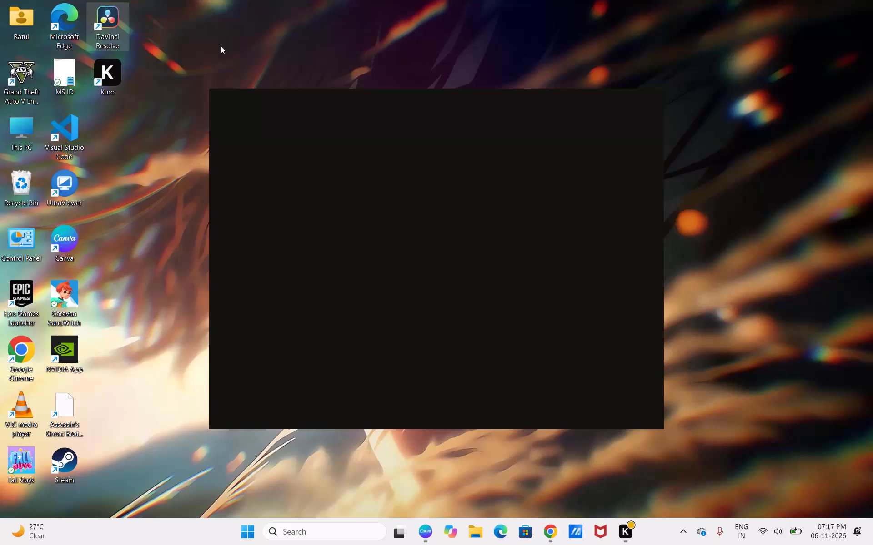
Switch to Canva and look through the travel templates for design ideas.
{"action": "left_click_drag", "start_coordinate": [501, 514], "coordinate": [427, 521]}
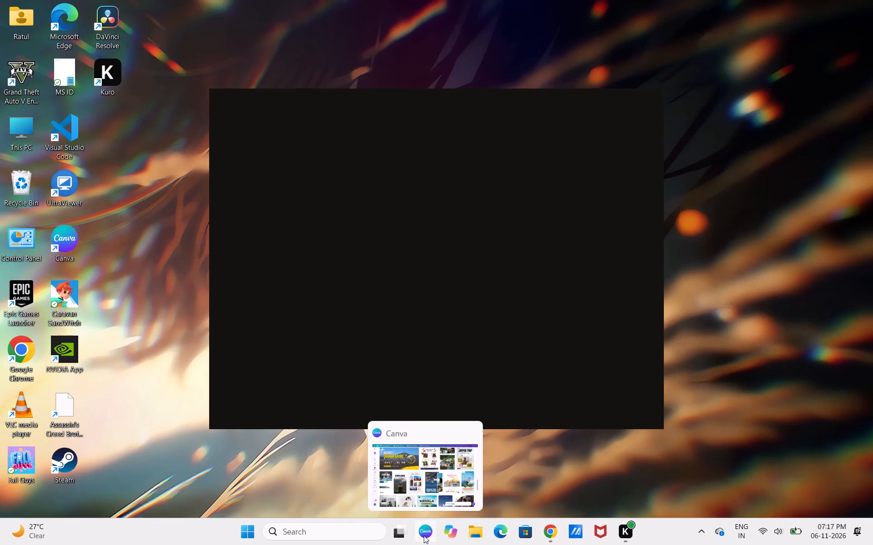
{"action": "left_click", "coordinate": [424, 535]}
{"action": "scroll", "coordinate": [112, 254], "scroll_direction": "down", "scroll_amount": 3}
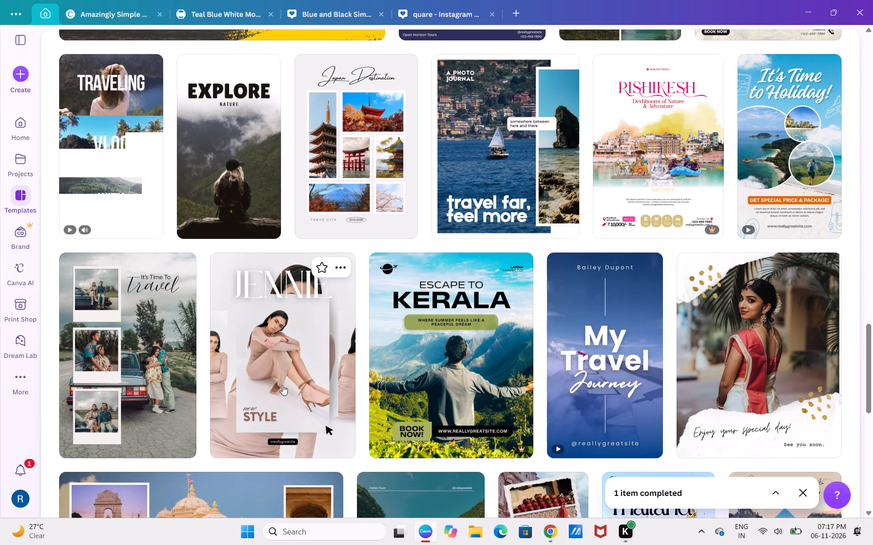
{"action": "scroll", "coordinate": [315, 381], "scroll_direction": "down", "scroll_amount": 2}
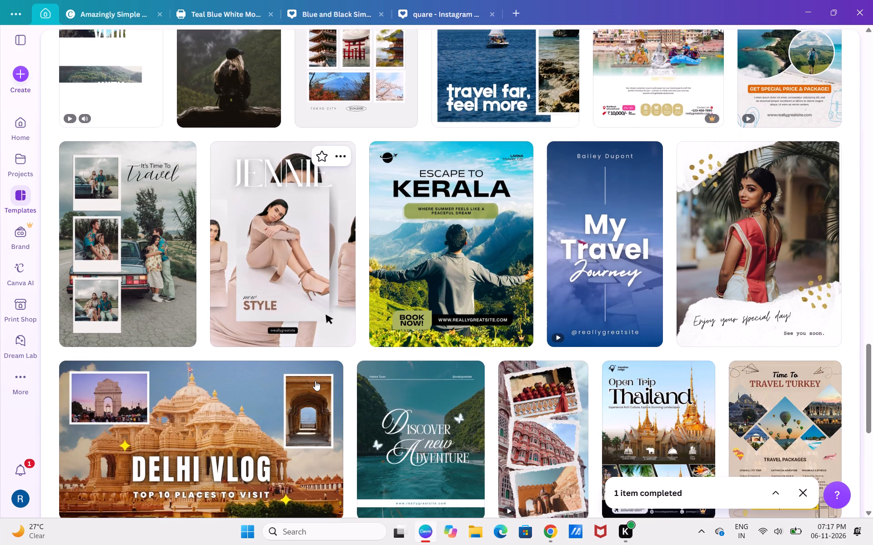
{"action": "scroll", "coordinate": [315, 381], "scroll_direction": "down", "scroll_amount": 2}
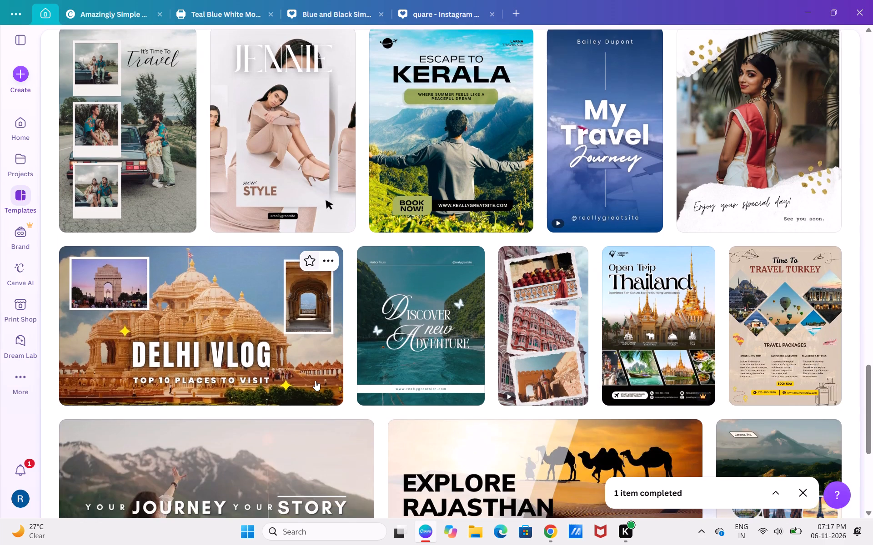
{"action": "scroll", "coordinate": [315, 381], "scroll_direction": "down", "scroll_amount": 7}
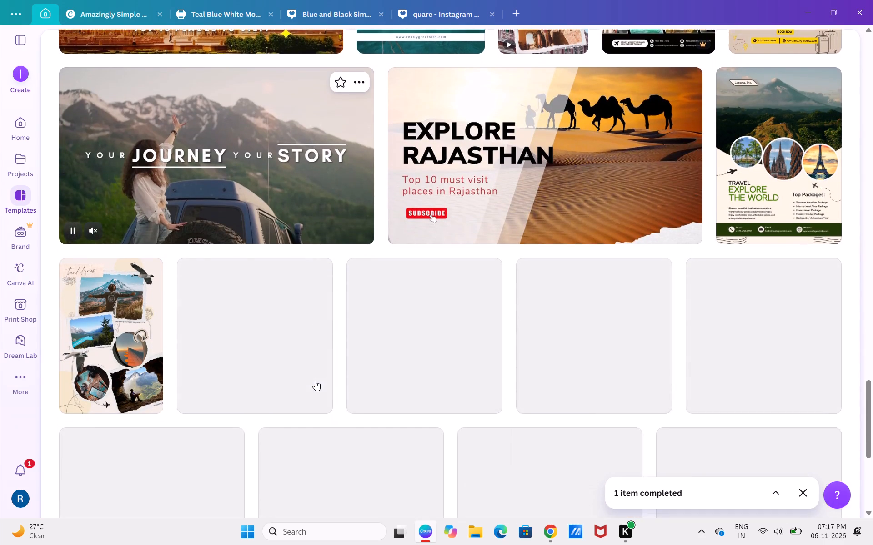
{"action": "scroll", "coordinate": [315, 379], "scroll_direction": "down", "scroll_amount": 3}
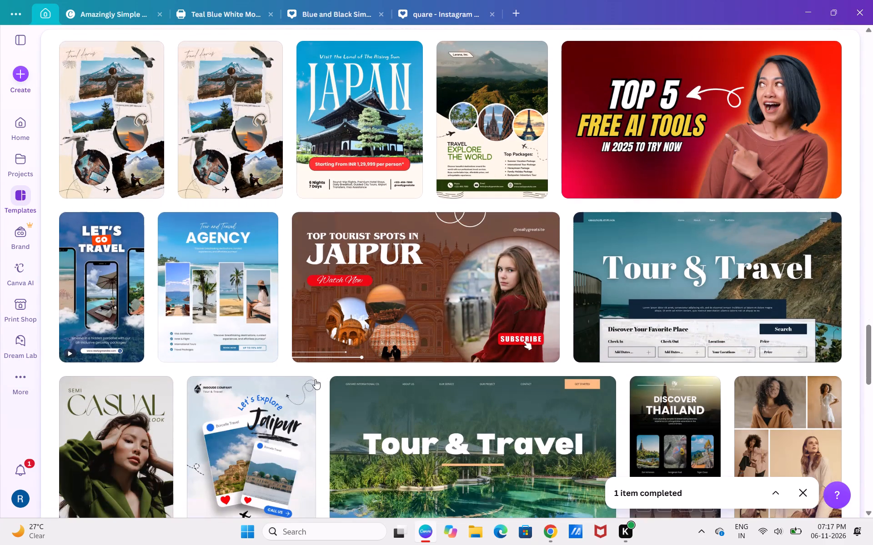
{"action": "scroll", "coordinate": [315, 379], "scroll_direction": "down", "scroll_amount": 6}
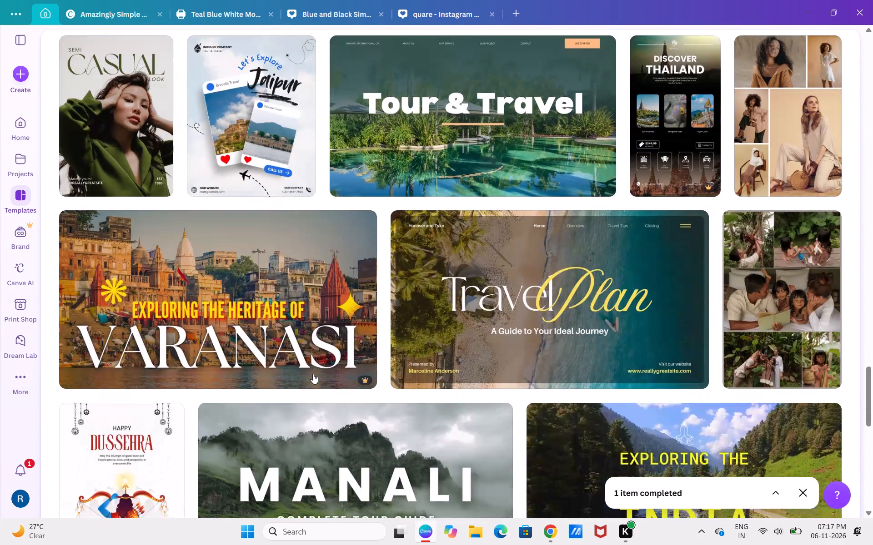
{"action": "scroll", "coordinate": [313, 374], "scroll_direction": "up", "scroll_amount": 10}
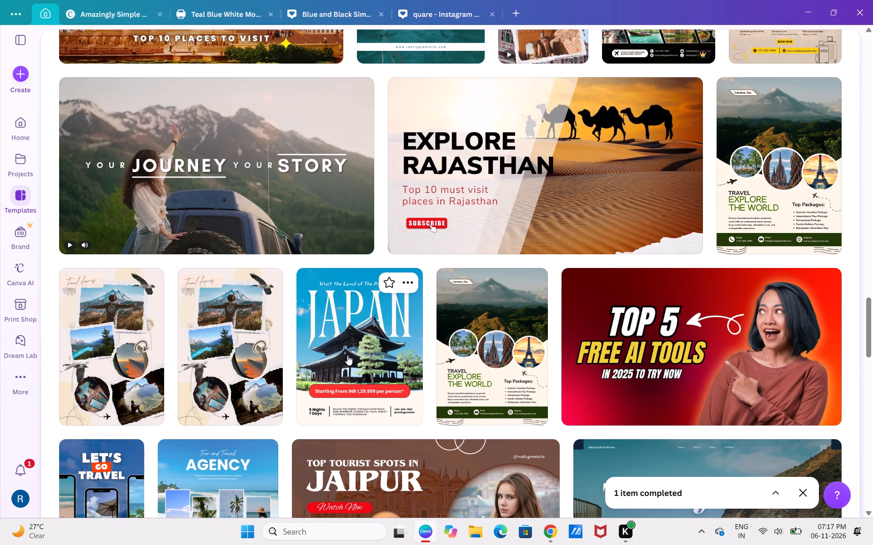
{"action": "scroll", "coordinate": [344, 353], "scroll_direction": "up", "scroll_amount": 3}
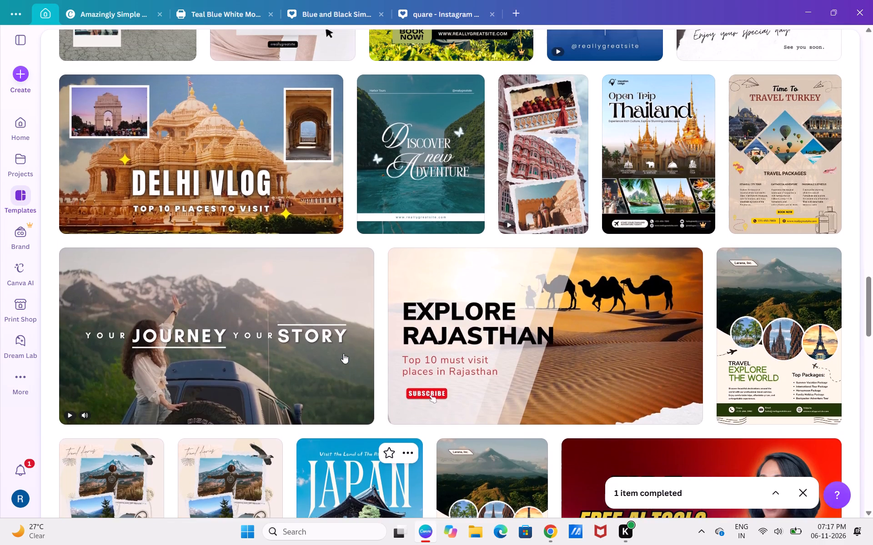
{"action": "scroll", "coordinate": [343, 353], "scroll_direction": "up", "scroll_amount": 3}
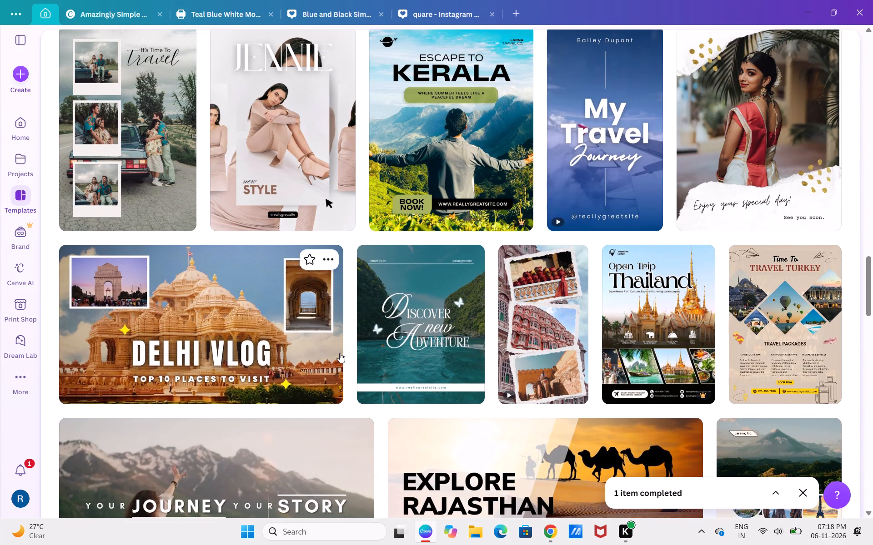
{"action": "scroll", "coordinate": [340, 352], "scroll_direction": "down", "scroll_amount": 5}
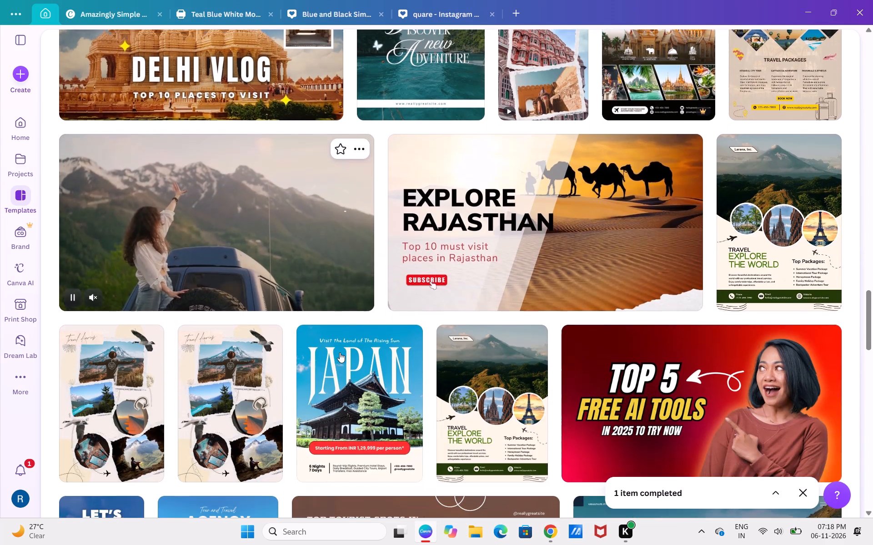
{"action": "scroll", "coordinate": [340, 352], "scroll_direction": "down", "scroll_amount": 3}
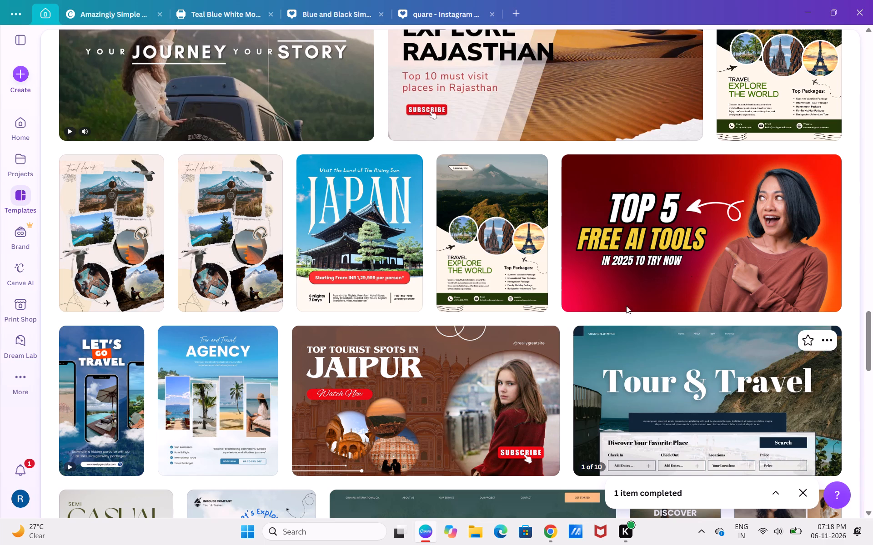
Create a blank Instagram Post (4:5) design.
{"action": "left_click", "coordinate": [807, 164]}
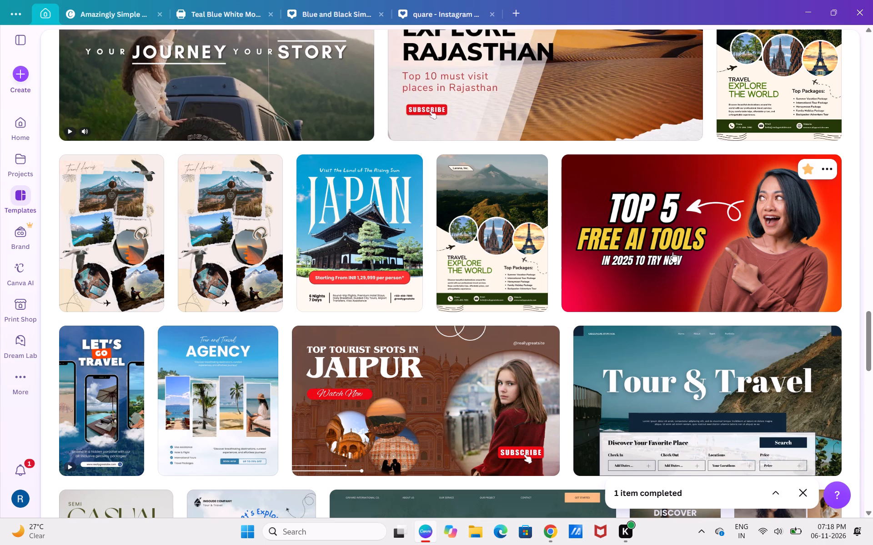
Look through more of the travel templates for design ideas.
{"action": "scroll", "coordinate": [393, 311], "scroll_direction": "down", "scroll_amount": 3}
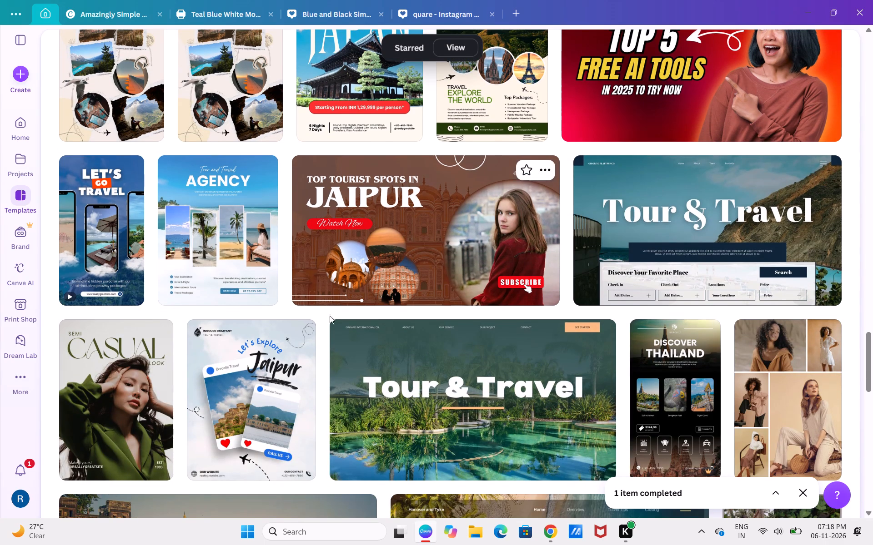
{"action": "scroll", "coordinate": [202, 319], "scroll_direction": "down", "scroll_amount": 2}
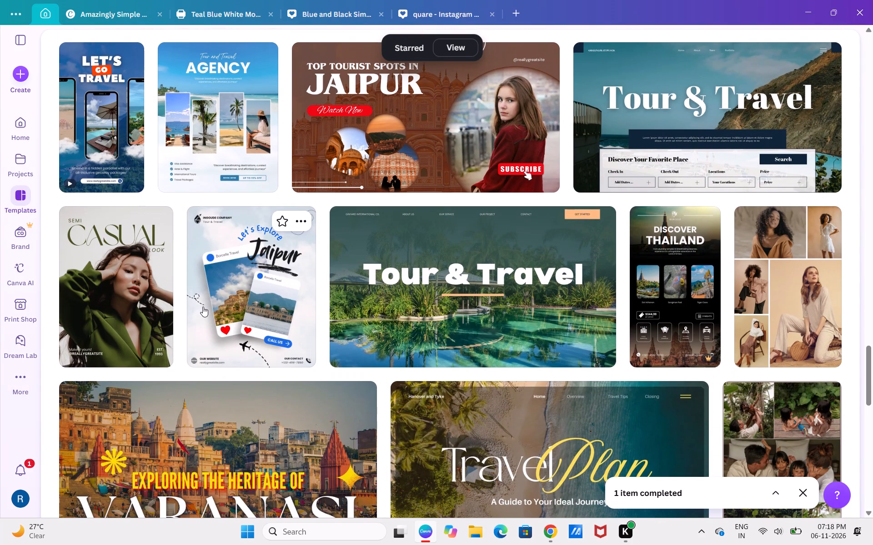
{"action": "scroll", "coordinate": [203, 307], "scroll_direction": "down", "scroll_amount": 6}
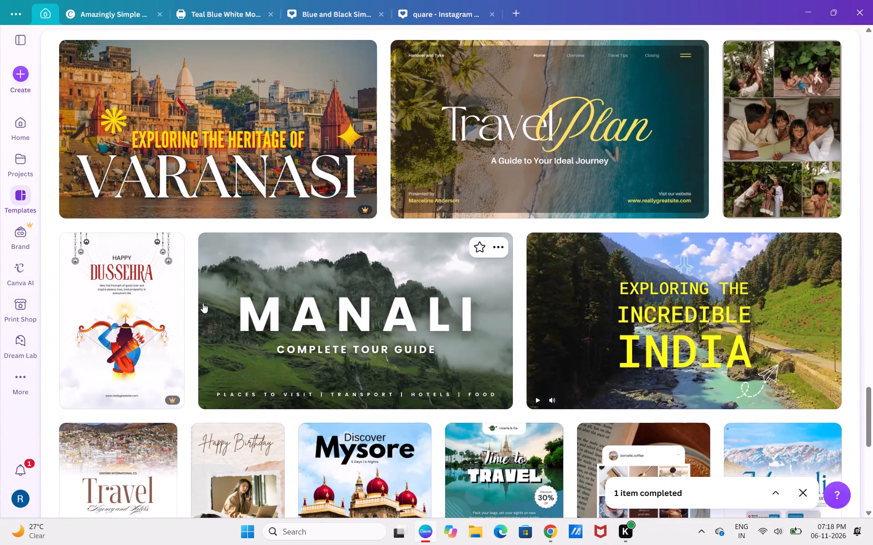
Create a blank Instagram Post (4:5) design.
{"action": "left_click", "coordinate": [7, 71]}
{"action": "left_click", "coordinate": [14, 71]}
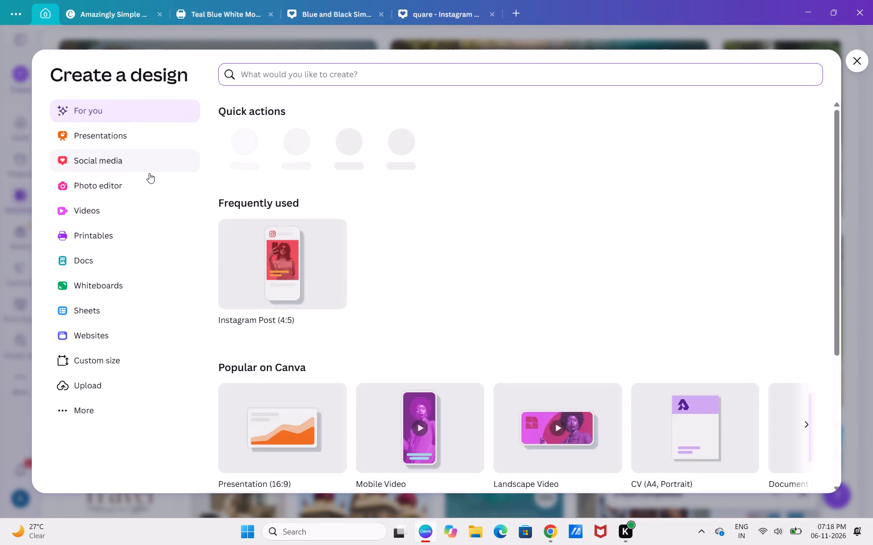
{"action": "scroll", "coordinate": [425, 266], "scroll_direction": "down", "scroll_amount": 1}
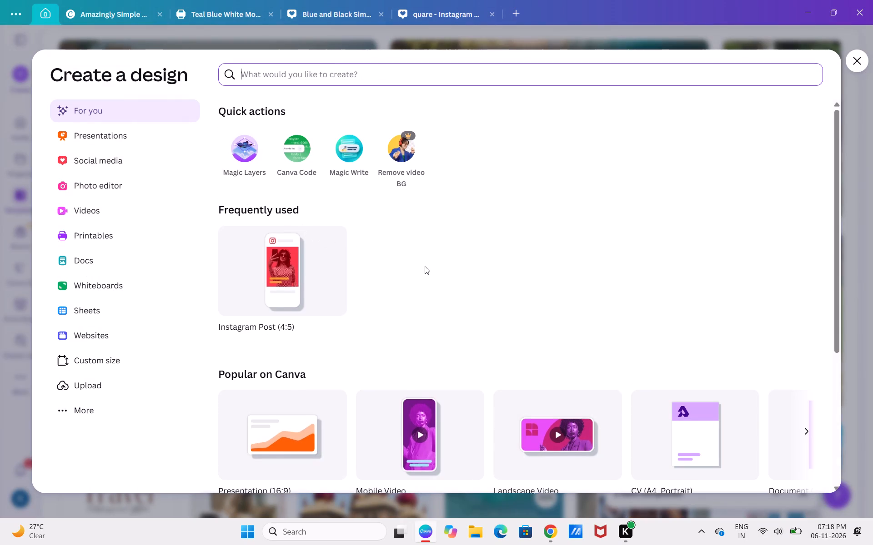
{"action": "scroll", "coordinate": [425, 266], "scroll_direction": "down", "scroll_amount": 1}
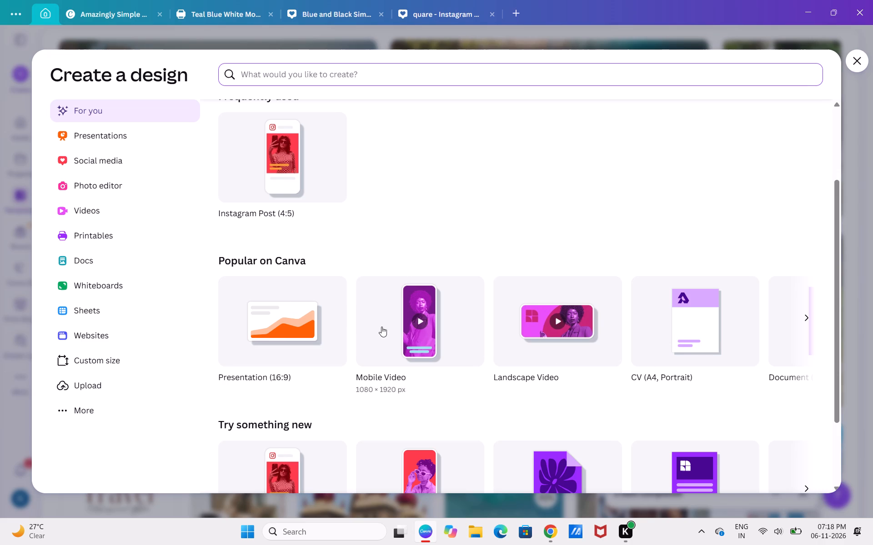
{"action": "left_click", "coordinate": [270, 171]}
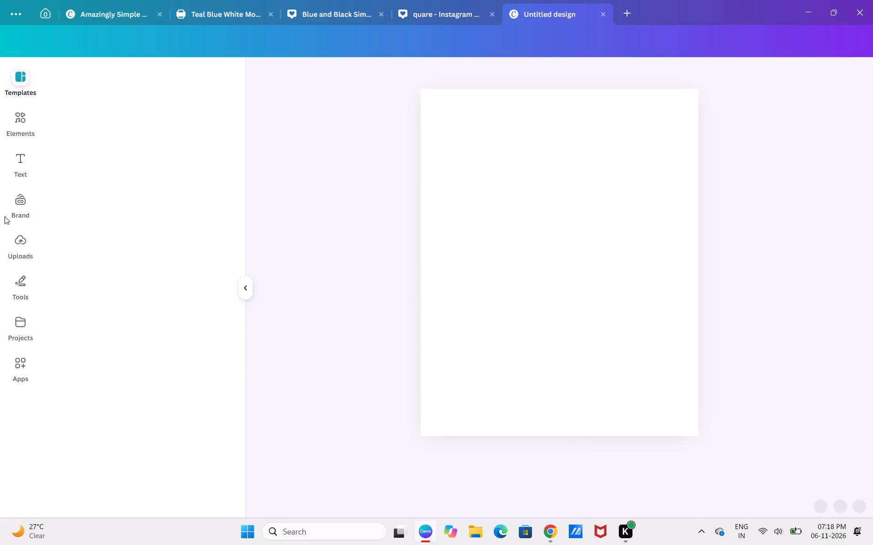
Look through the Brand Kit's Guidelines, Brand Templates, Logos, Colours and Fonts sections for usable assets.
{"action": "left_click", "coordinate": [24, 202]}
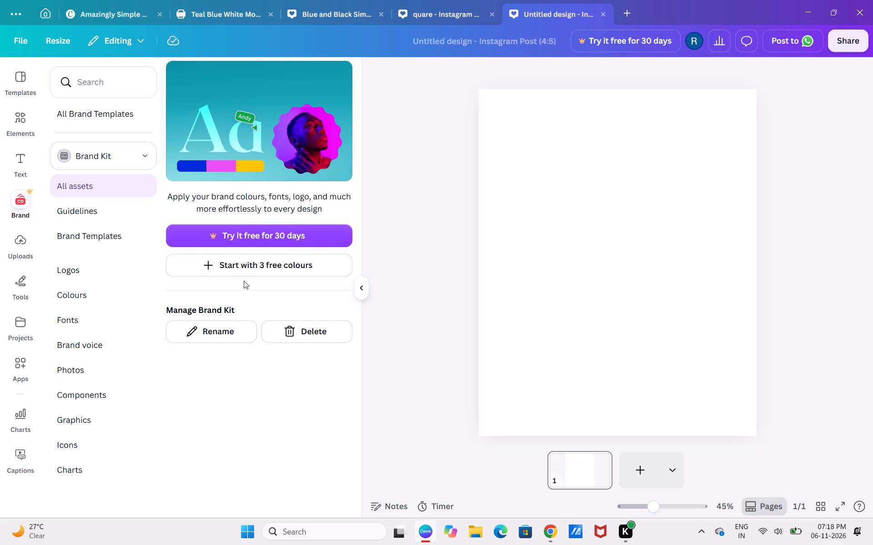
{"action": "left_click", "coordinate": [107, 219]}
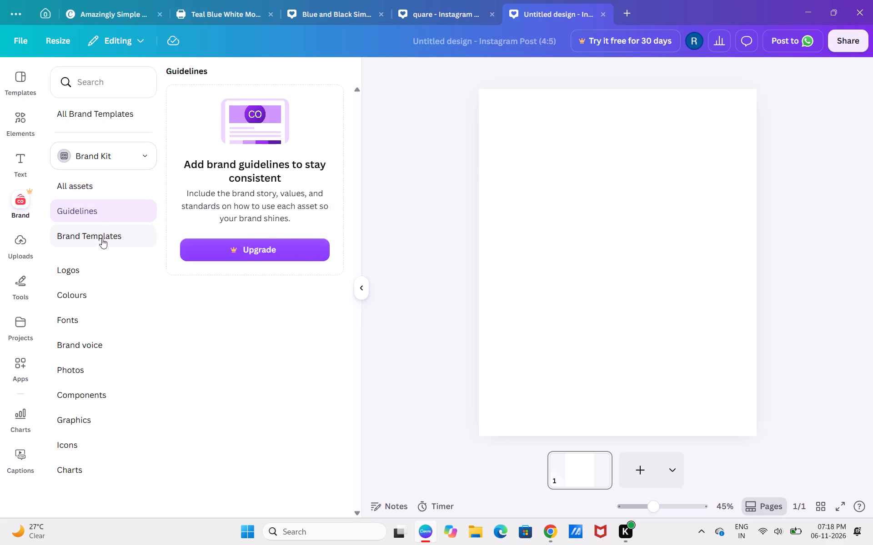
{"action": "left_click", "coordinate": [101, 241]}
{"action": "left_click", "coordinate": [95, 262]}
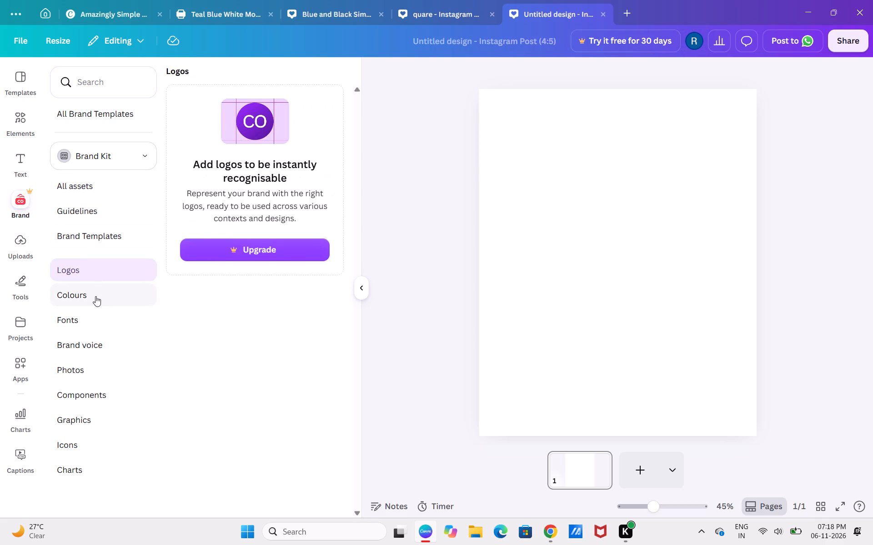
{"action": "left_click", "coordinate": [95, 296]}
{"action": "left_click", "coordinate": [97, 327]}
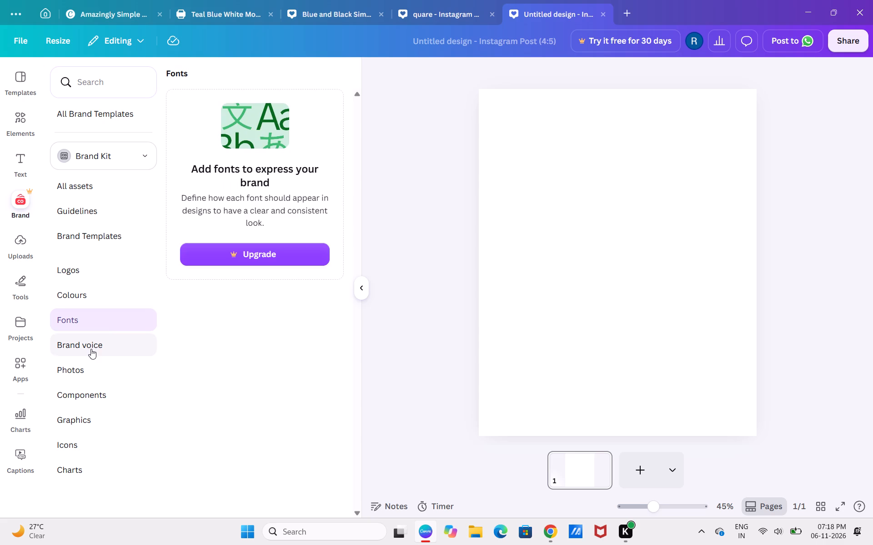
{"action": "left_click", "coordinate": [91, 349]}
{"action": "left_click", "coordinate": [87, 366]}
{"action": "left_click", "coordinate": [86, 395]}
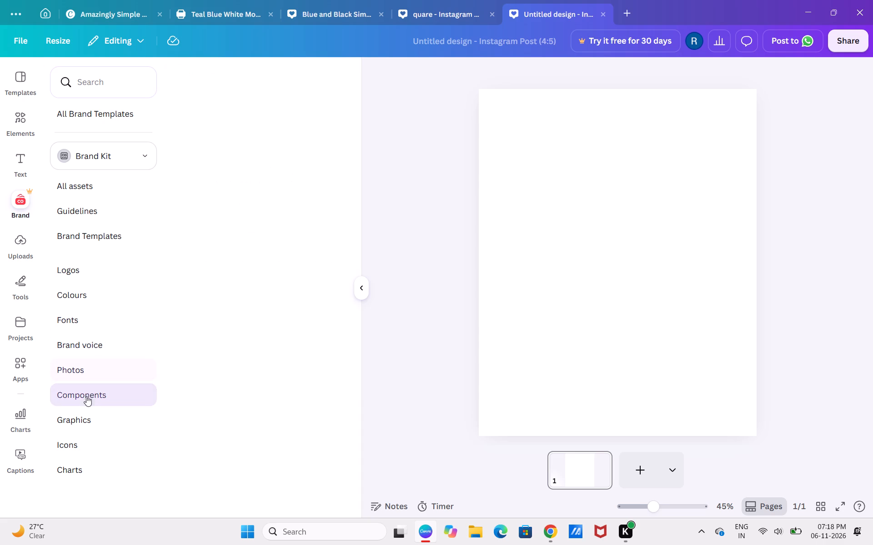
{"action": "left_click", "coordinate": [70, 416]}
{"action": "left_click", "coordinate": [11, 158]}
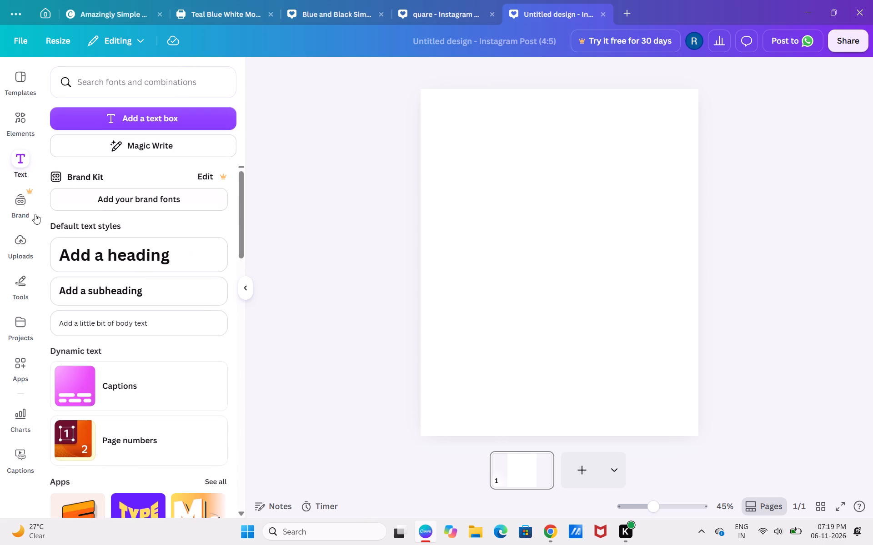
Look through the uploaded images and the default text styles for material to use in the post.
{"action": "left_click", "coordinate": [17, 261]}
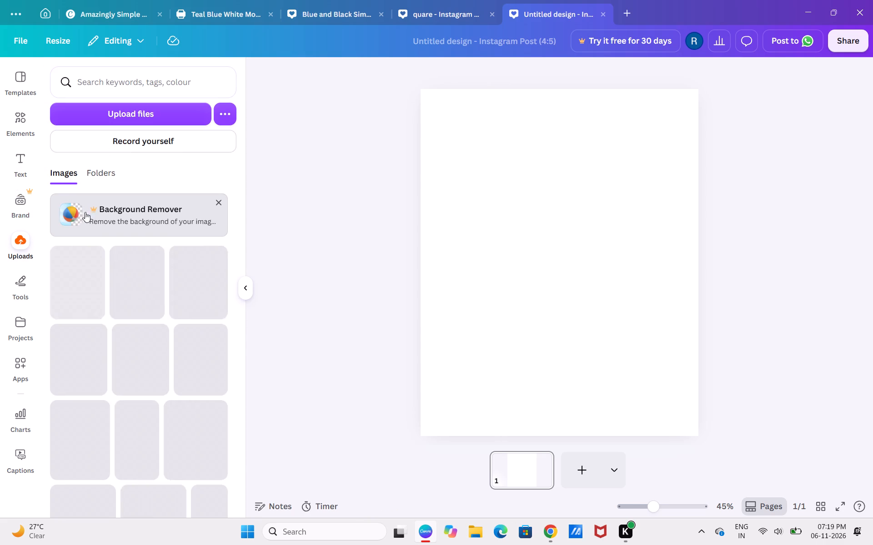
{"action": "scroll", "coordinate": [123, 232], "scroll_direction": "down", "scroll_amount": 5}
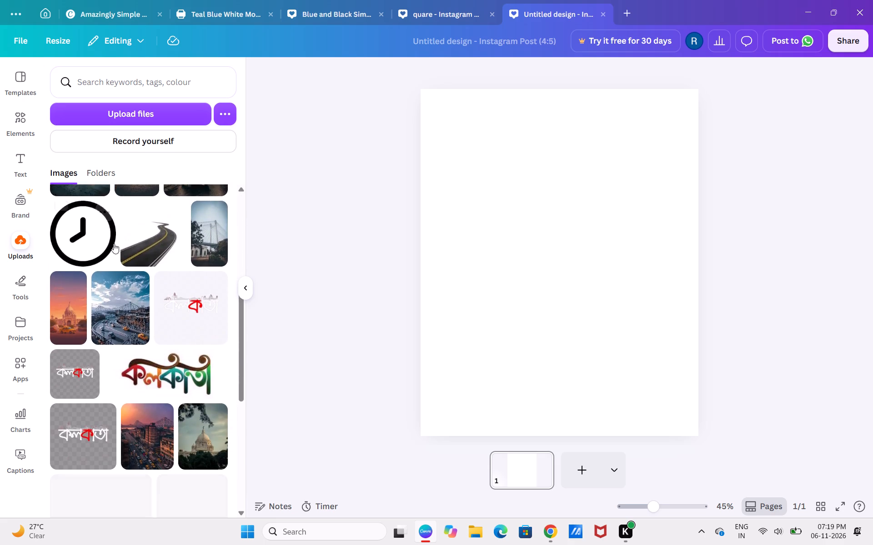
{"action": "scroll", "coordinate": [114, 243], "scroll_direction": "down", "scroll_amount": 13}
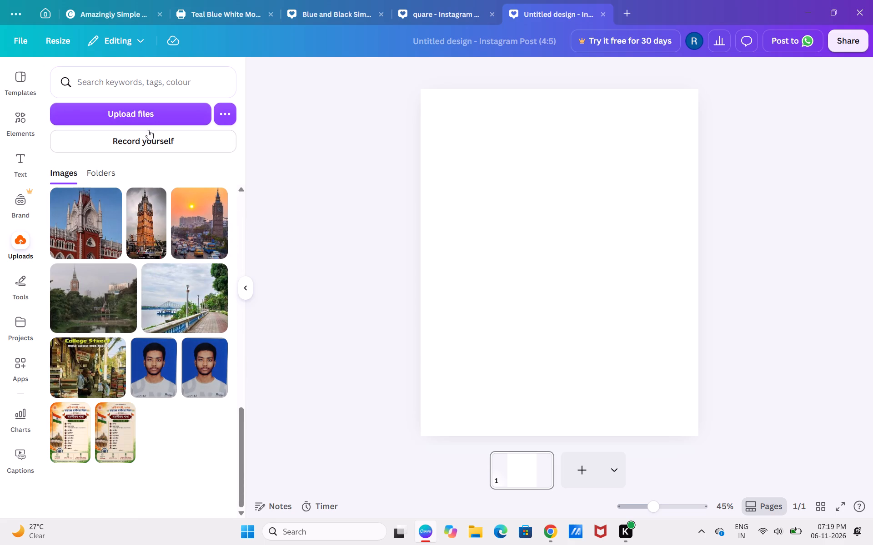
{"action": "scroll", "coordinate": [162, 258], "scroll_direction": "up", "scroll_amount": 2}
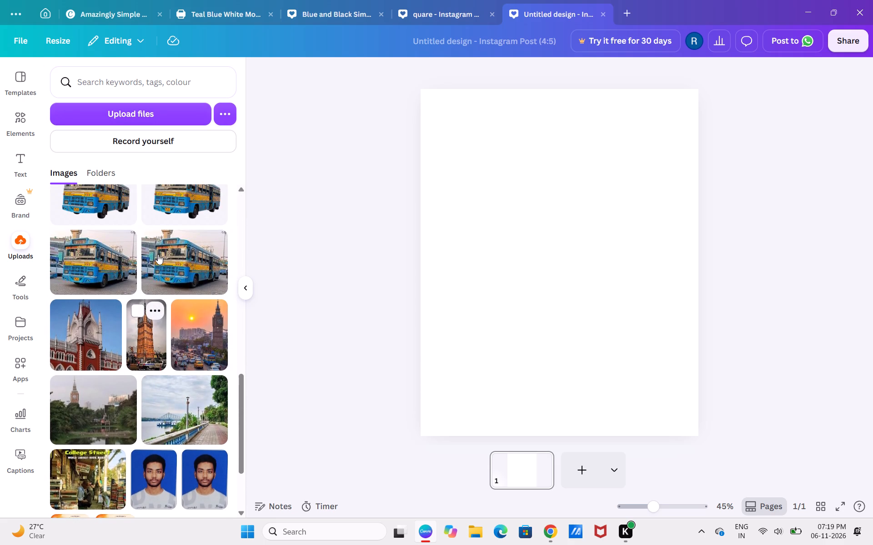
{"action": "scroll", "coordinate": [158, 254], "scroll_direction": "up", "scroll_amount": 5}
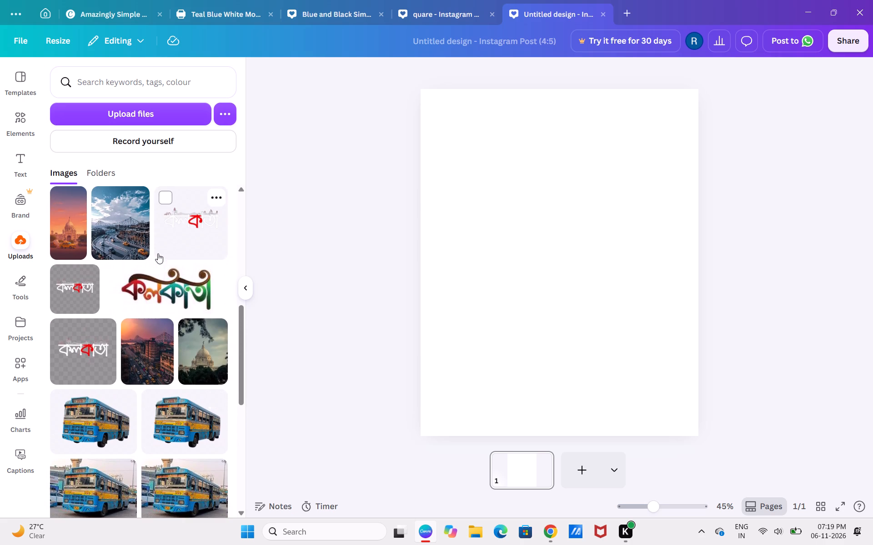
{"action": "scroll", "coordinate": [158, 253], "scroll_direction": "up", "scroll_amount": 3}
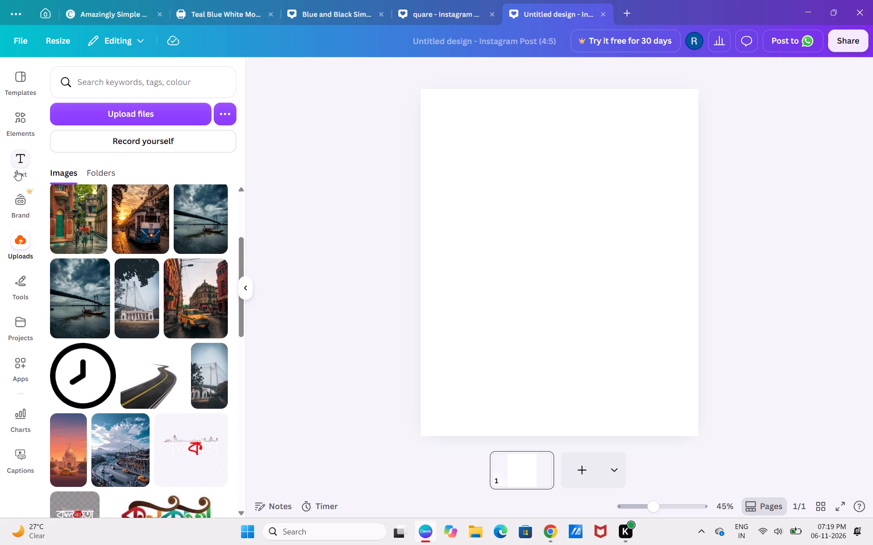
{"action": "left_click", "coordinate": [18, 164]}
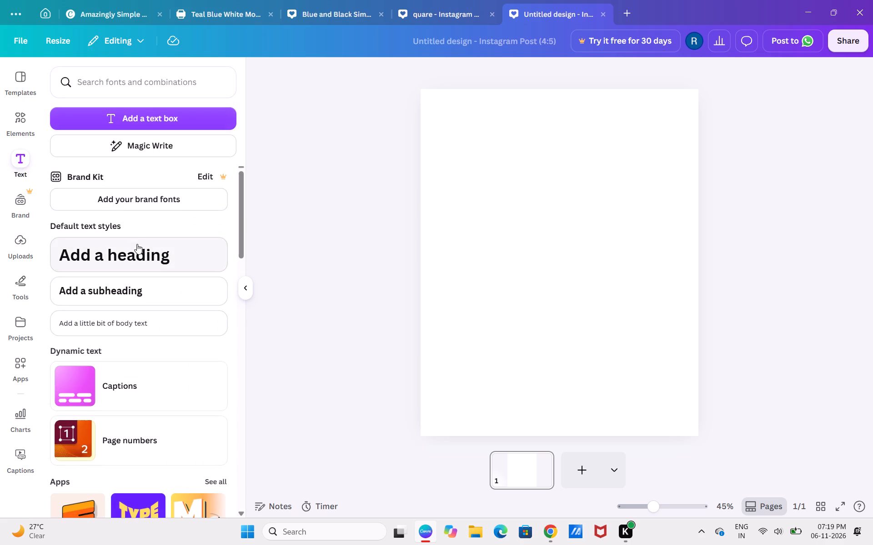
{"action": "scroll", "coordinate": [137, 244], "scroll_direction": "down", "scroll_amount": 1}
Look through the trending photos in the elements library for an image that suits the post.
{"action": "left_click", "coordinate": [20, 131]}
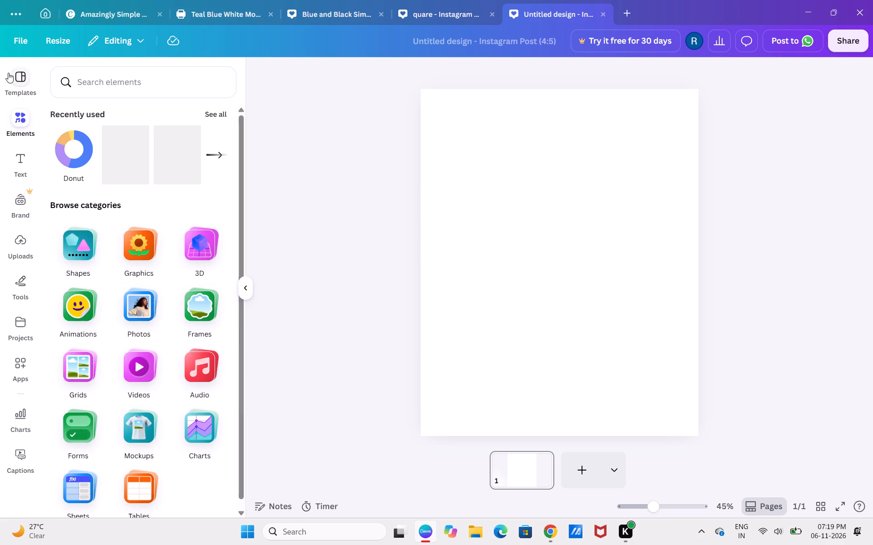
{"action": "left_click", "coordinate": [121, 320]}
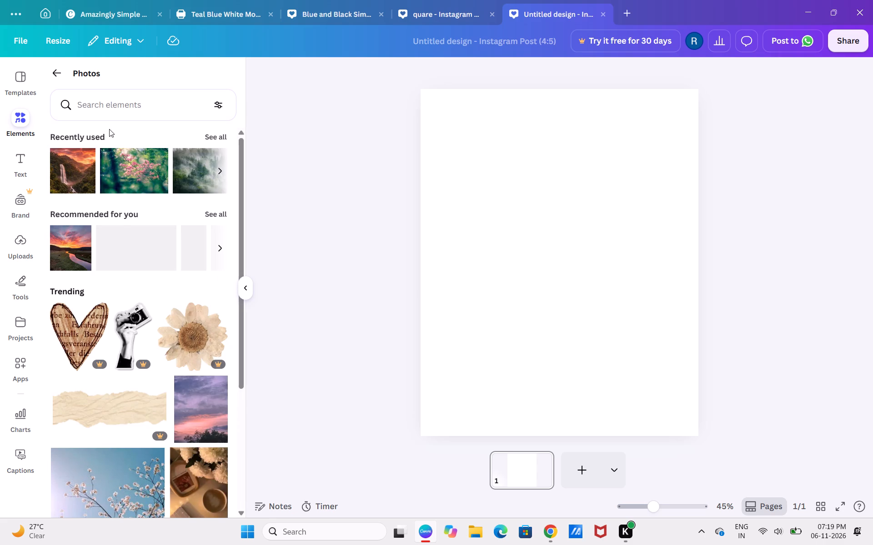
{"action": "scroll", "coordinate": [139, 255], "scroll_direction": "down", "scroll_amount": 2}
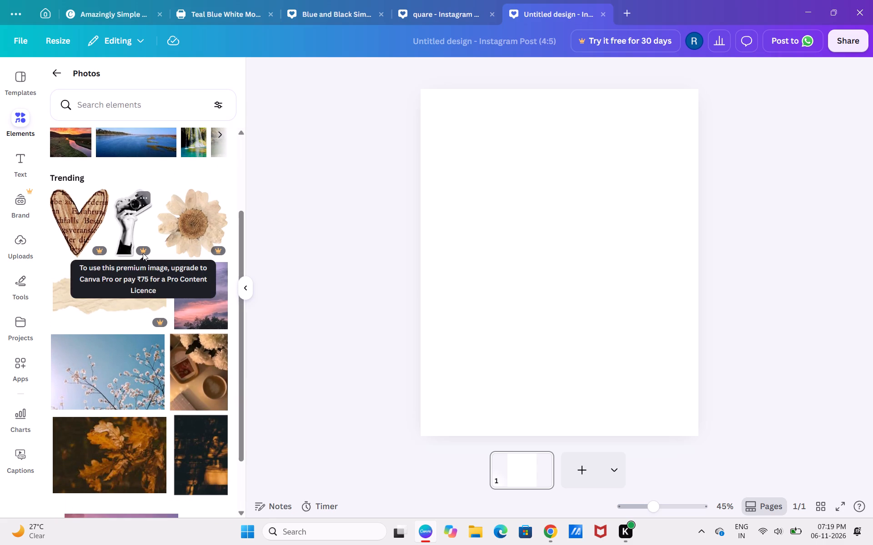
{"action": "scroll", "coordinate": [143, 253], "scroll_direction": "down", "scroll_amount": 2}
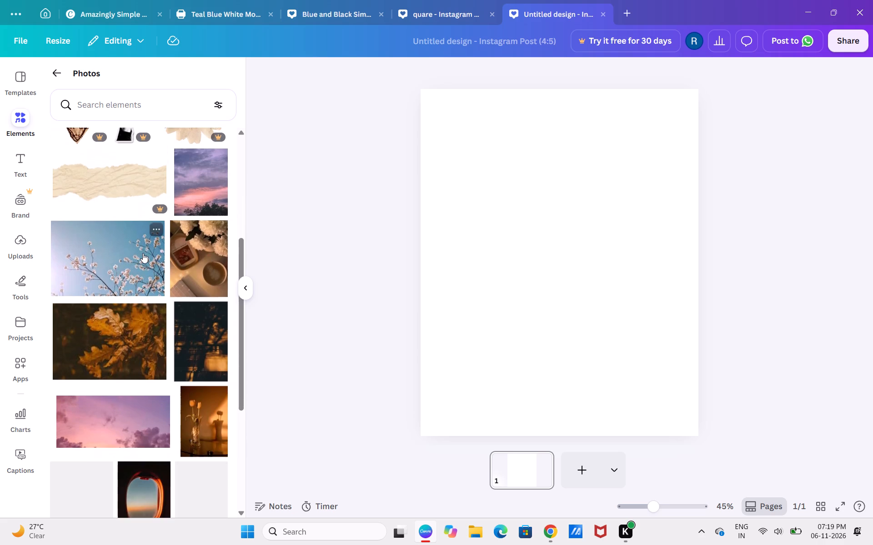
{"action": "scroll", "coordinate": [143, 253], "scroll_direction": "down", "scroll_amount": 1}
{"action": "scroll", "coordinate": [143, 253], "scroll_direction": "up", "scroll_amount": 3}
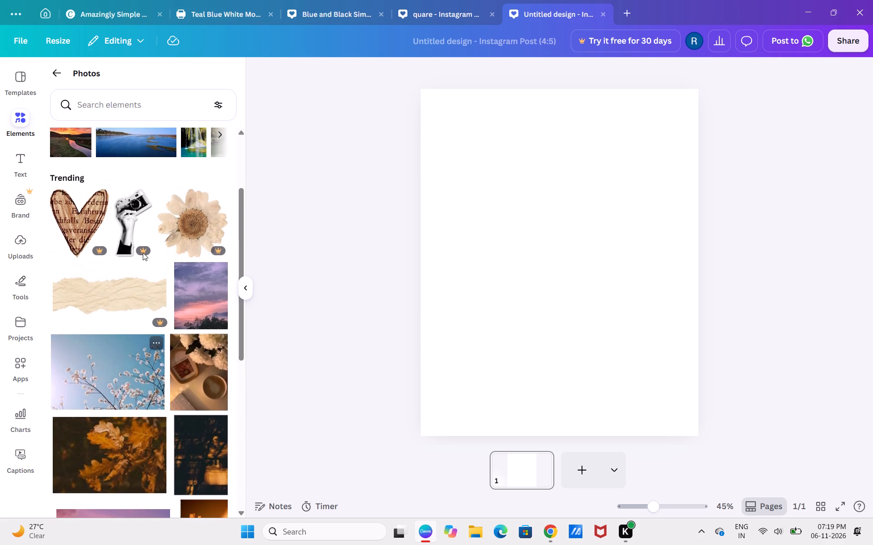
{"action": "scroll", "coordinate": [143, 253], "scroll_direction": "down", "scroll_amount": 3}
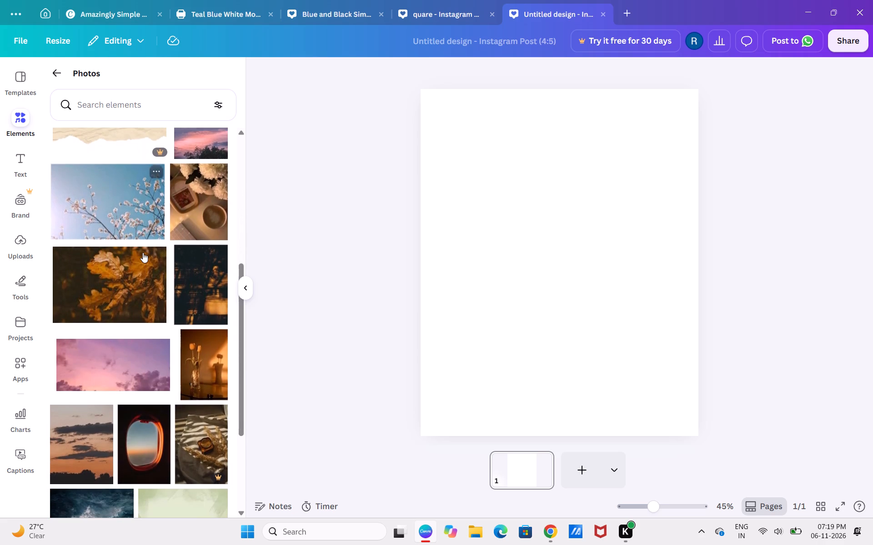
{"action": "scroll", "coordinate": [143, 252], "scroll_direction": "down", "scroll_amount": 2}
{"action": "scroll", "coordinate": [143, 252], "scroll_direction": "up", "scroll_amount": 1}
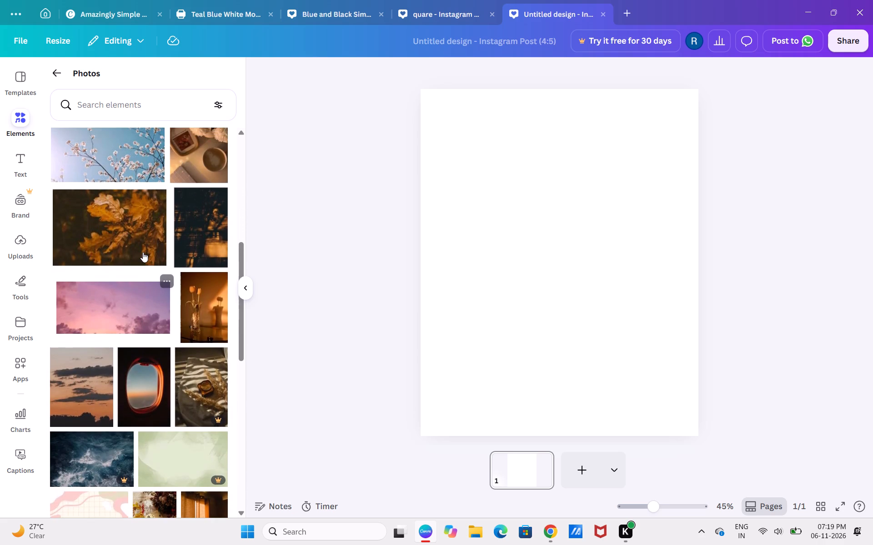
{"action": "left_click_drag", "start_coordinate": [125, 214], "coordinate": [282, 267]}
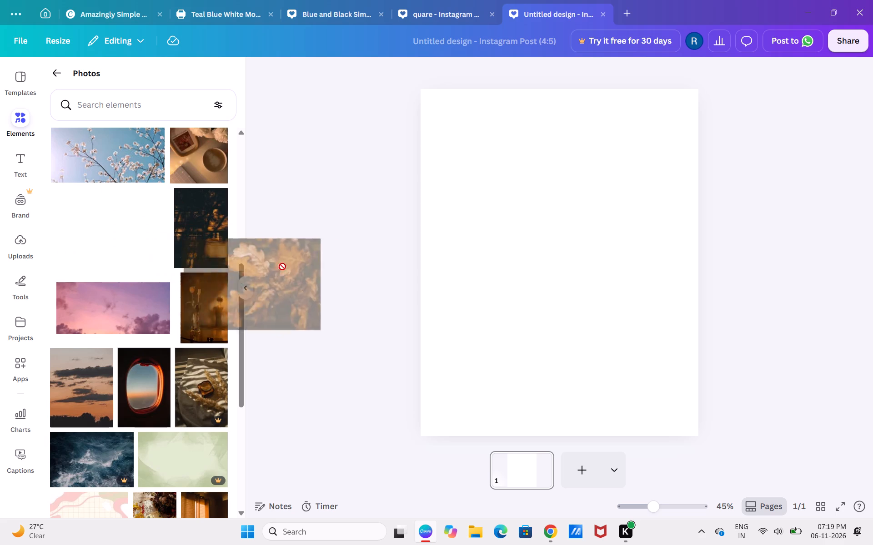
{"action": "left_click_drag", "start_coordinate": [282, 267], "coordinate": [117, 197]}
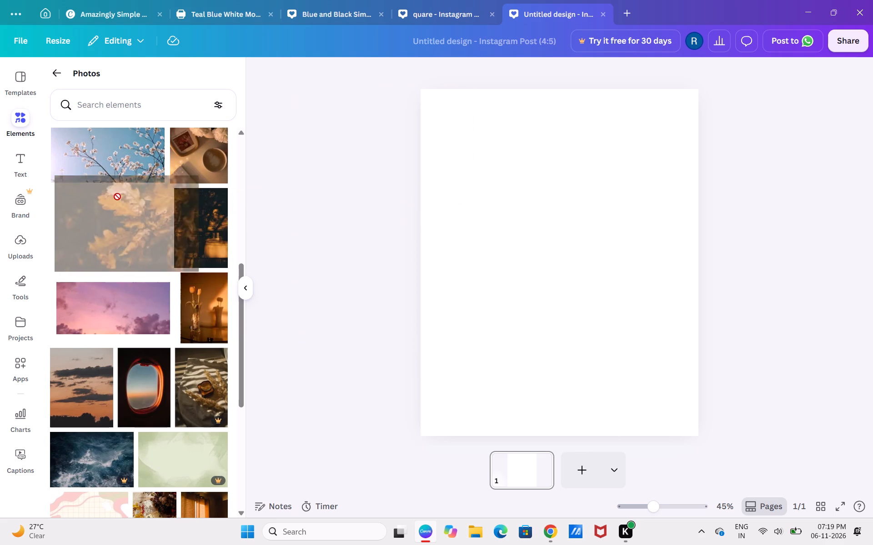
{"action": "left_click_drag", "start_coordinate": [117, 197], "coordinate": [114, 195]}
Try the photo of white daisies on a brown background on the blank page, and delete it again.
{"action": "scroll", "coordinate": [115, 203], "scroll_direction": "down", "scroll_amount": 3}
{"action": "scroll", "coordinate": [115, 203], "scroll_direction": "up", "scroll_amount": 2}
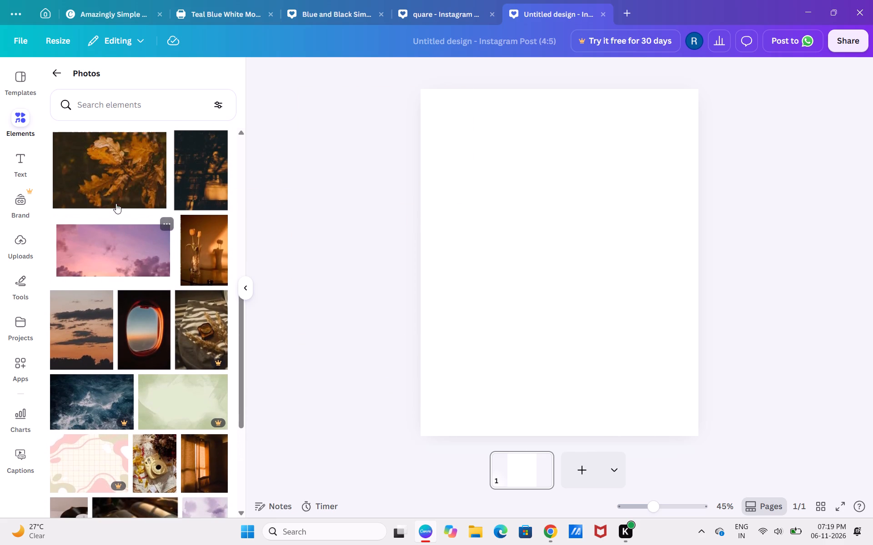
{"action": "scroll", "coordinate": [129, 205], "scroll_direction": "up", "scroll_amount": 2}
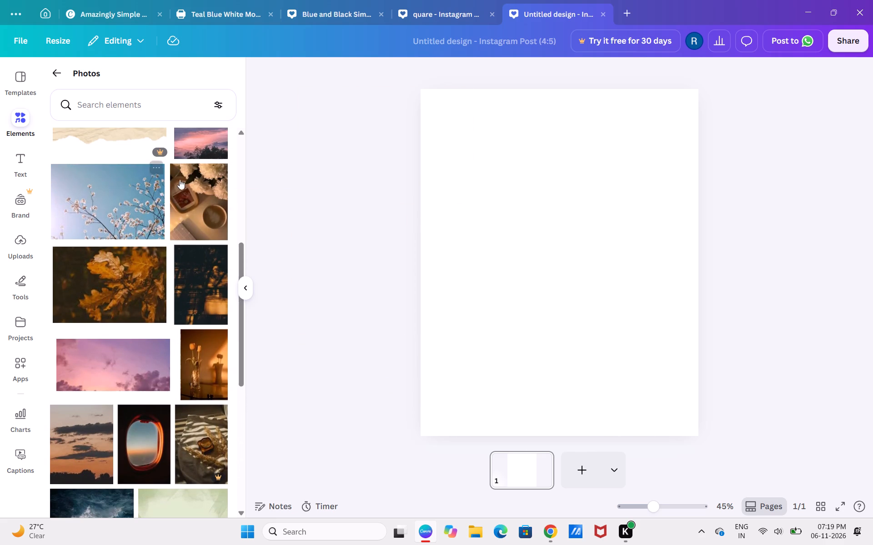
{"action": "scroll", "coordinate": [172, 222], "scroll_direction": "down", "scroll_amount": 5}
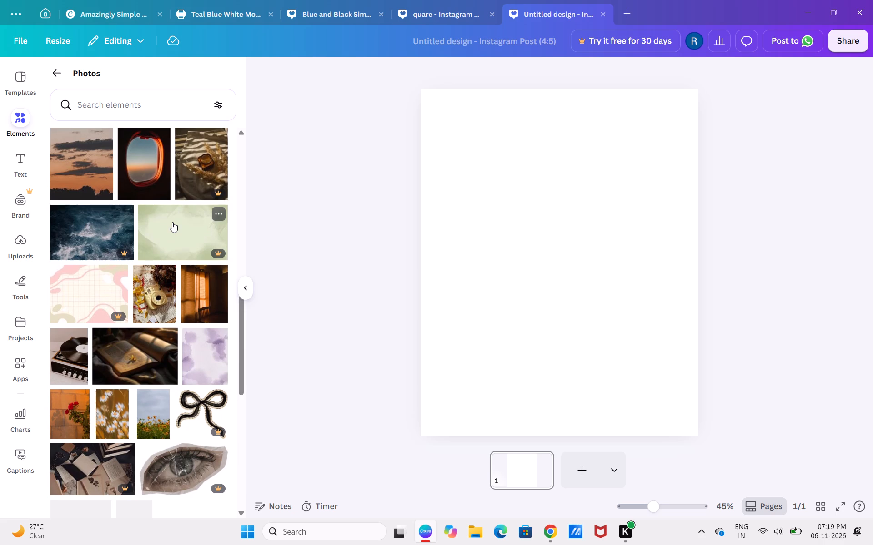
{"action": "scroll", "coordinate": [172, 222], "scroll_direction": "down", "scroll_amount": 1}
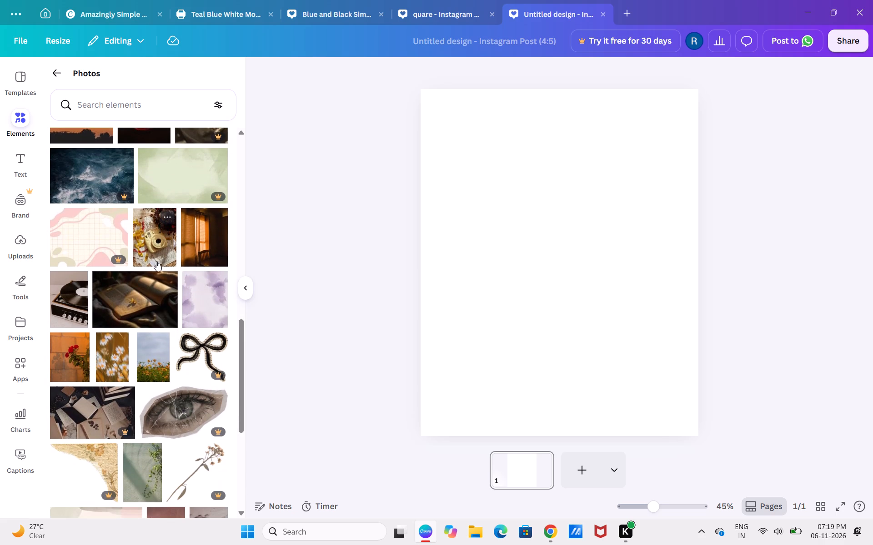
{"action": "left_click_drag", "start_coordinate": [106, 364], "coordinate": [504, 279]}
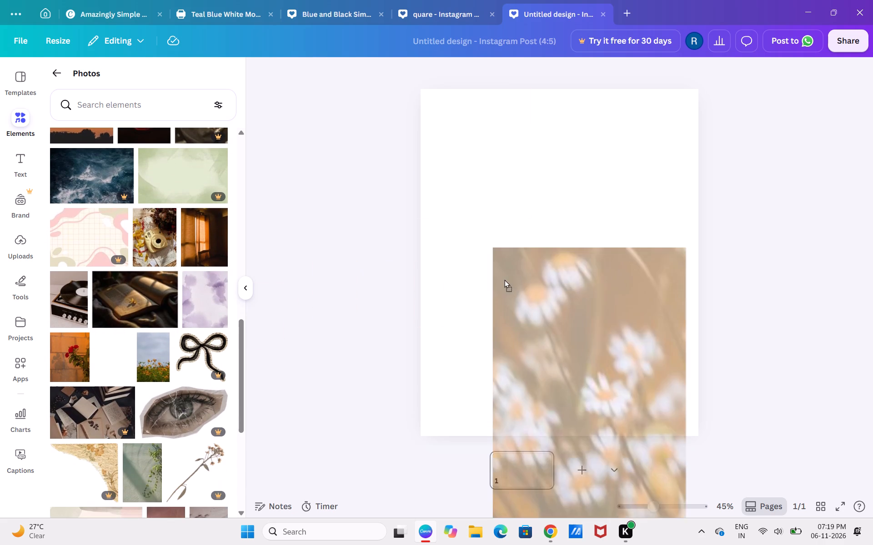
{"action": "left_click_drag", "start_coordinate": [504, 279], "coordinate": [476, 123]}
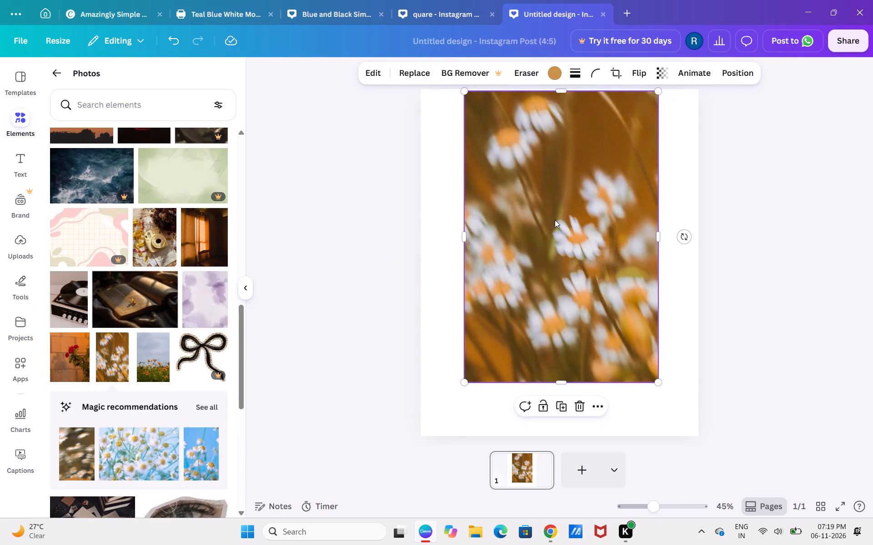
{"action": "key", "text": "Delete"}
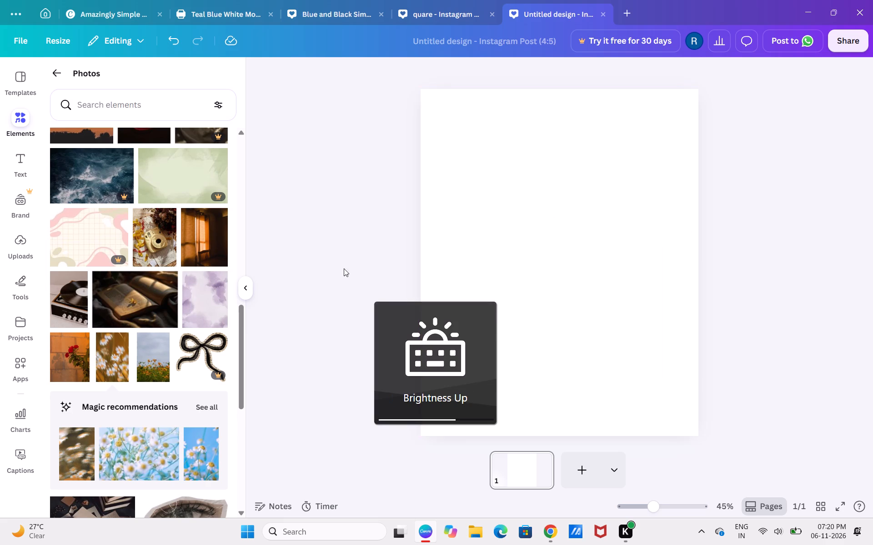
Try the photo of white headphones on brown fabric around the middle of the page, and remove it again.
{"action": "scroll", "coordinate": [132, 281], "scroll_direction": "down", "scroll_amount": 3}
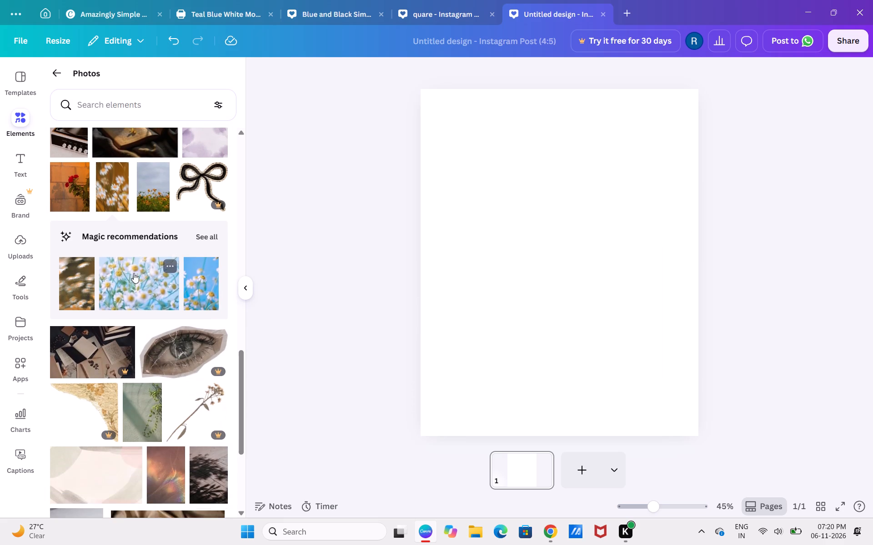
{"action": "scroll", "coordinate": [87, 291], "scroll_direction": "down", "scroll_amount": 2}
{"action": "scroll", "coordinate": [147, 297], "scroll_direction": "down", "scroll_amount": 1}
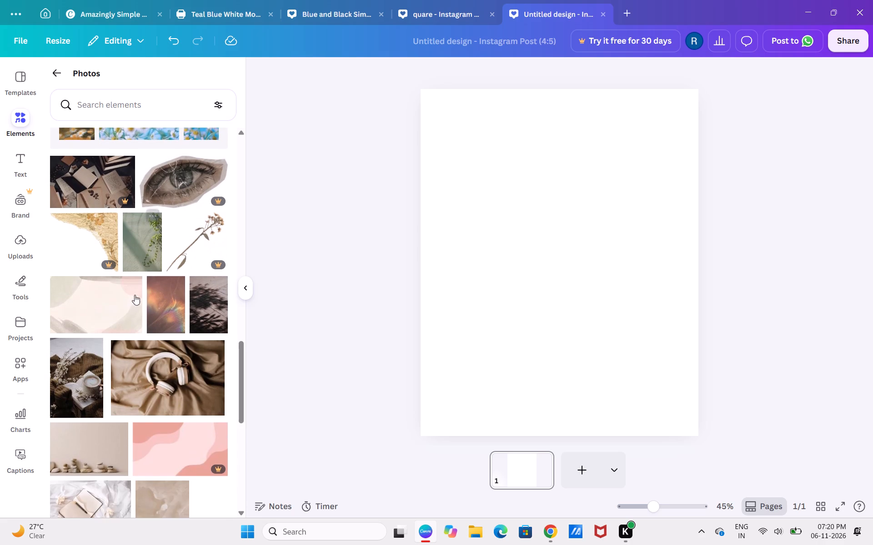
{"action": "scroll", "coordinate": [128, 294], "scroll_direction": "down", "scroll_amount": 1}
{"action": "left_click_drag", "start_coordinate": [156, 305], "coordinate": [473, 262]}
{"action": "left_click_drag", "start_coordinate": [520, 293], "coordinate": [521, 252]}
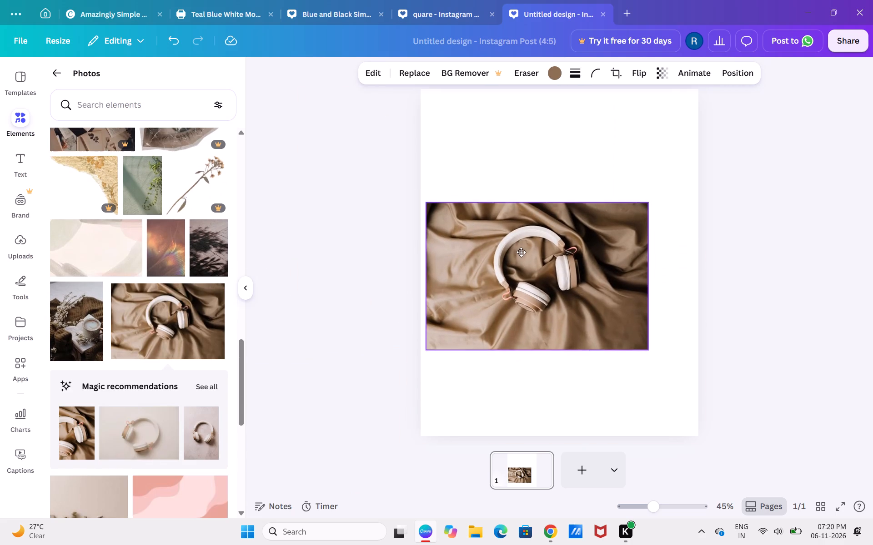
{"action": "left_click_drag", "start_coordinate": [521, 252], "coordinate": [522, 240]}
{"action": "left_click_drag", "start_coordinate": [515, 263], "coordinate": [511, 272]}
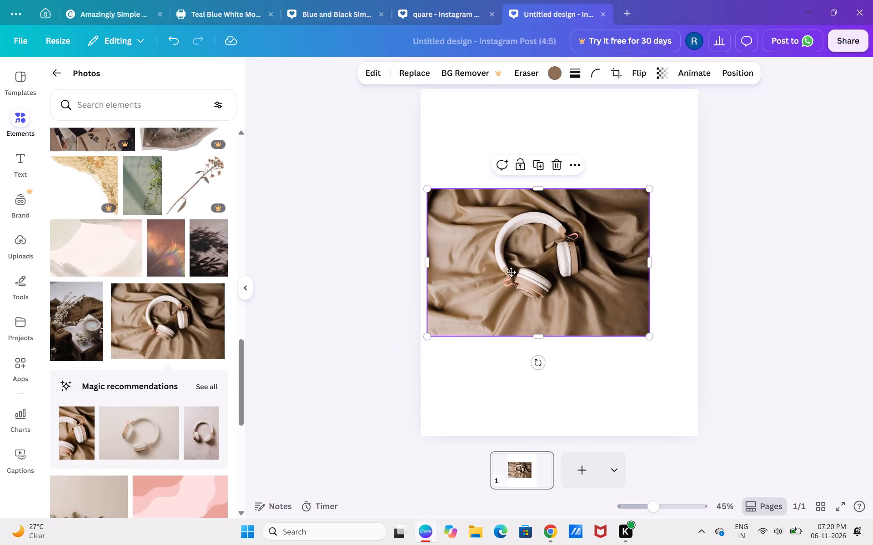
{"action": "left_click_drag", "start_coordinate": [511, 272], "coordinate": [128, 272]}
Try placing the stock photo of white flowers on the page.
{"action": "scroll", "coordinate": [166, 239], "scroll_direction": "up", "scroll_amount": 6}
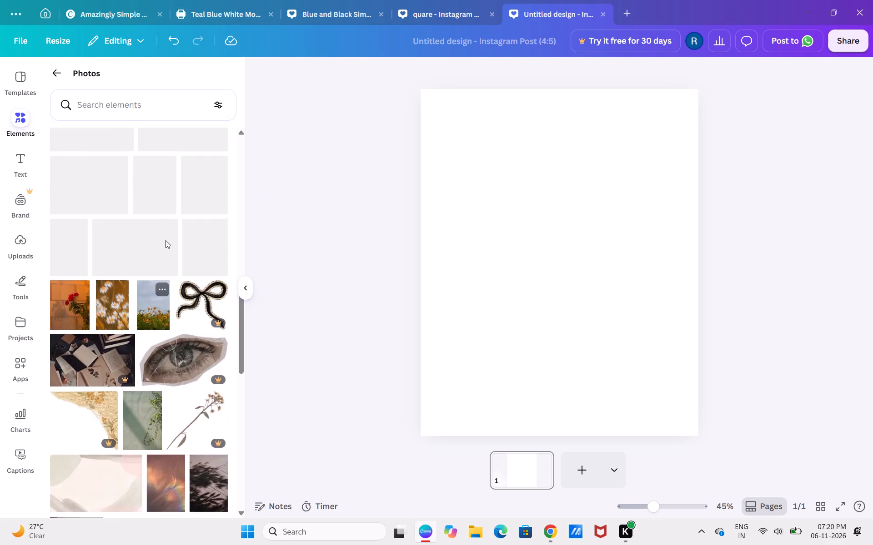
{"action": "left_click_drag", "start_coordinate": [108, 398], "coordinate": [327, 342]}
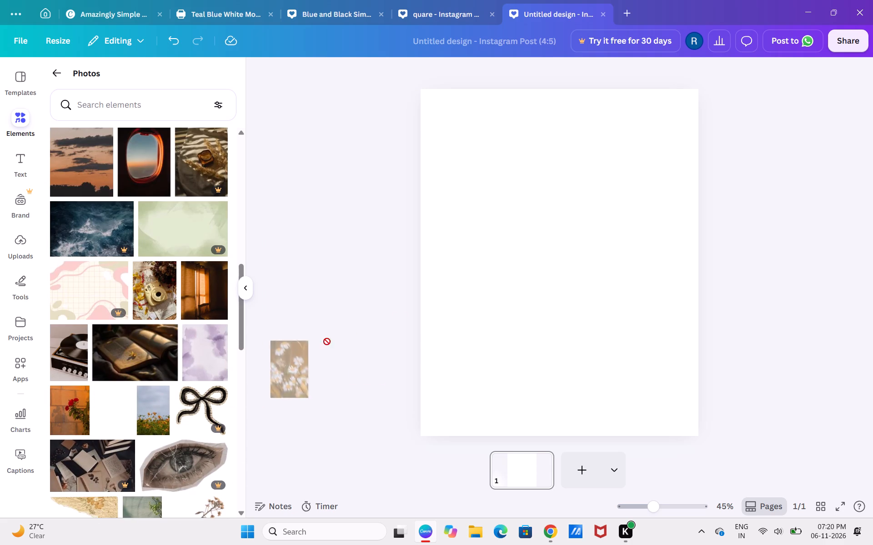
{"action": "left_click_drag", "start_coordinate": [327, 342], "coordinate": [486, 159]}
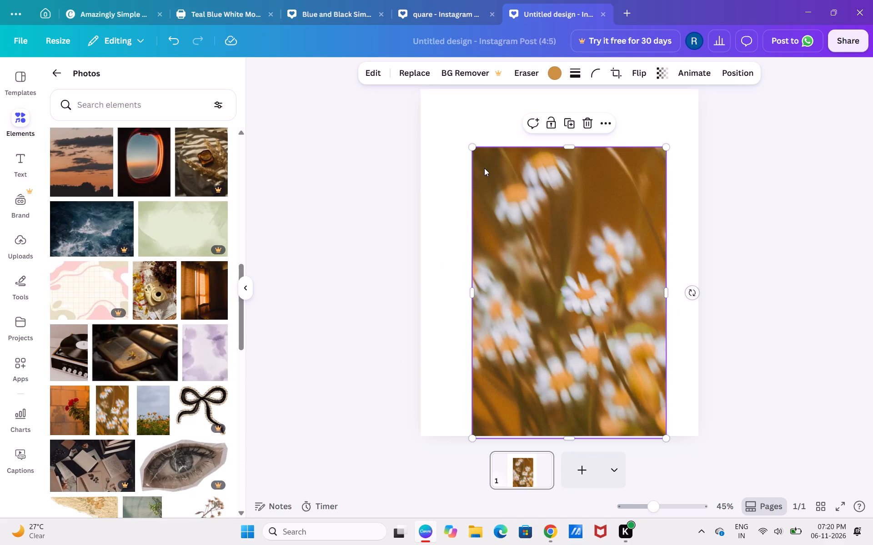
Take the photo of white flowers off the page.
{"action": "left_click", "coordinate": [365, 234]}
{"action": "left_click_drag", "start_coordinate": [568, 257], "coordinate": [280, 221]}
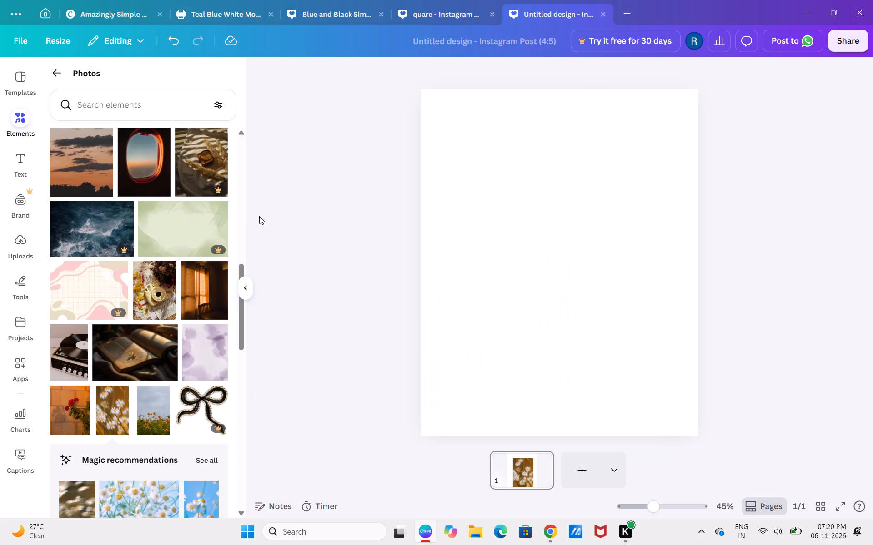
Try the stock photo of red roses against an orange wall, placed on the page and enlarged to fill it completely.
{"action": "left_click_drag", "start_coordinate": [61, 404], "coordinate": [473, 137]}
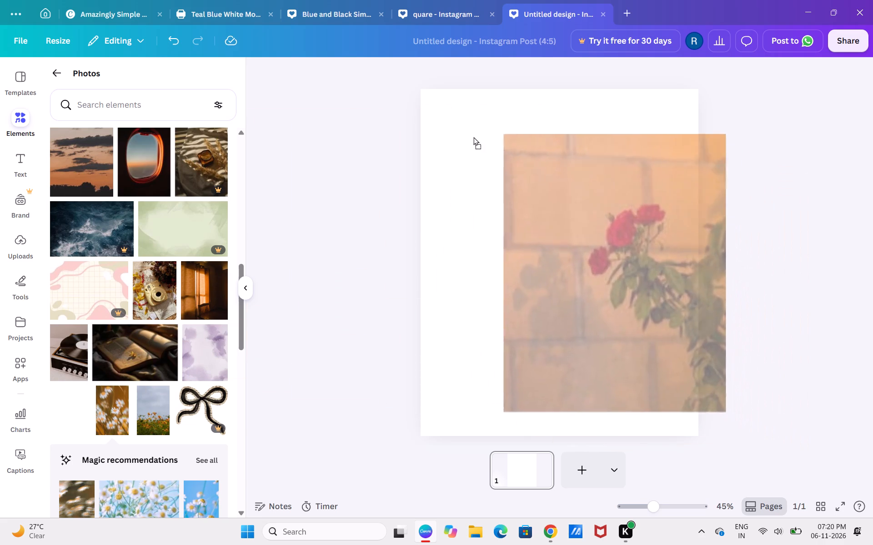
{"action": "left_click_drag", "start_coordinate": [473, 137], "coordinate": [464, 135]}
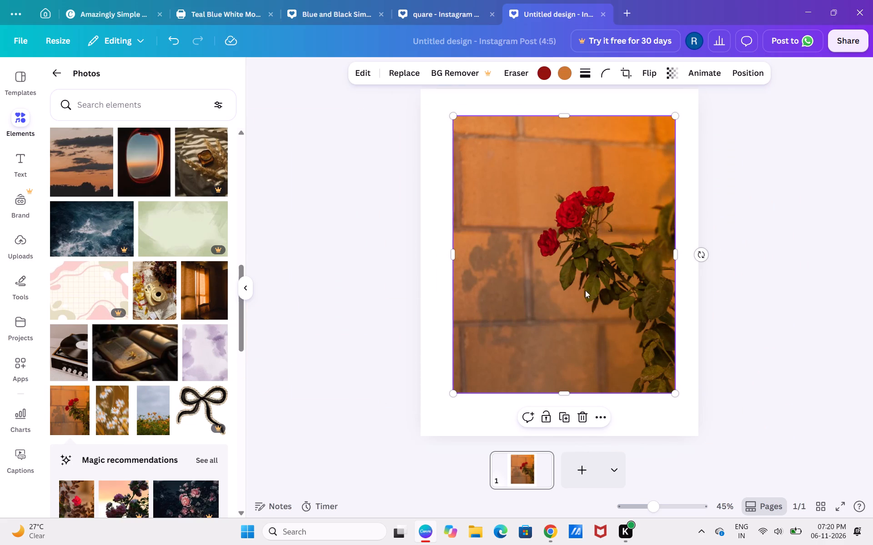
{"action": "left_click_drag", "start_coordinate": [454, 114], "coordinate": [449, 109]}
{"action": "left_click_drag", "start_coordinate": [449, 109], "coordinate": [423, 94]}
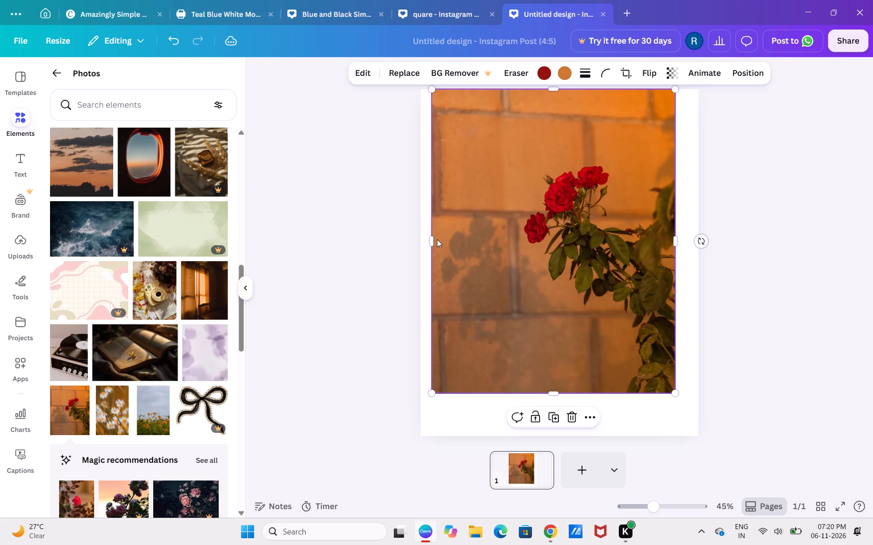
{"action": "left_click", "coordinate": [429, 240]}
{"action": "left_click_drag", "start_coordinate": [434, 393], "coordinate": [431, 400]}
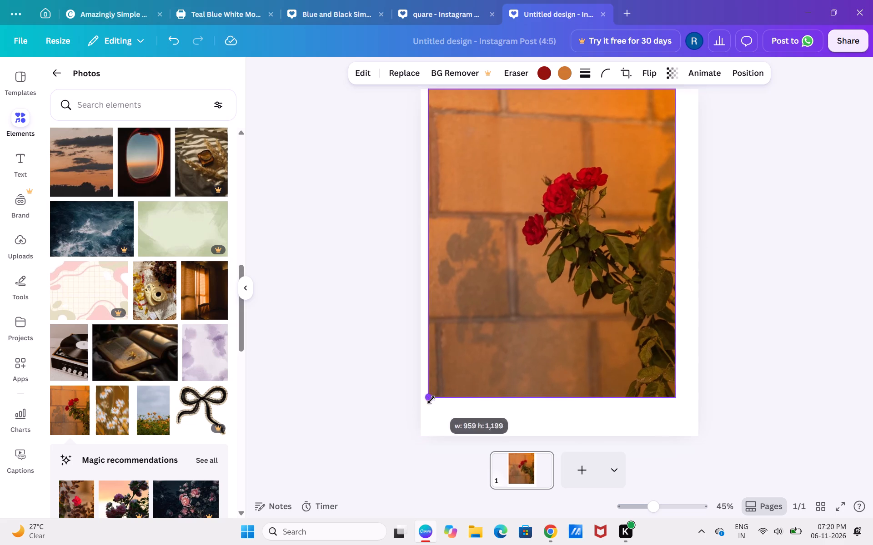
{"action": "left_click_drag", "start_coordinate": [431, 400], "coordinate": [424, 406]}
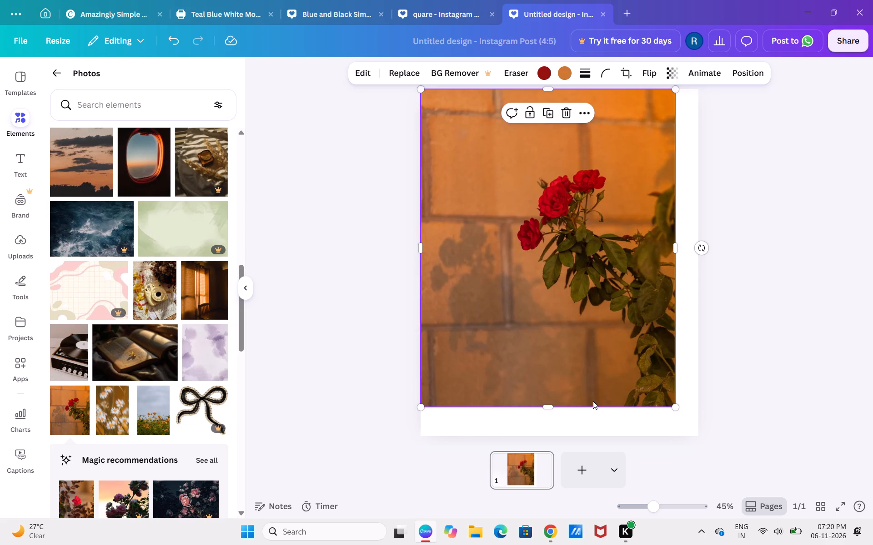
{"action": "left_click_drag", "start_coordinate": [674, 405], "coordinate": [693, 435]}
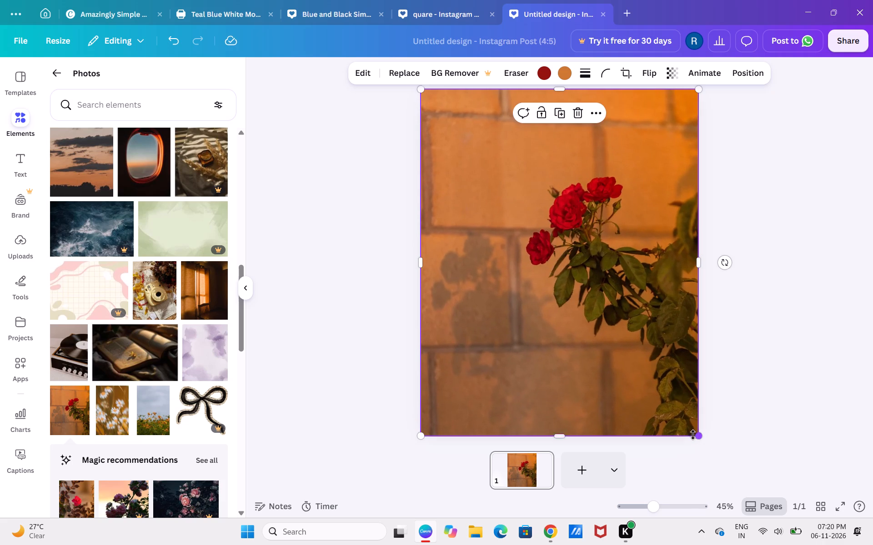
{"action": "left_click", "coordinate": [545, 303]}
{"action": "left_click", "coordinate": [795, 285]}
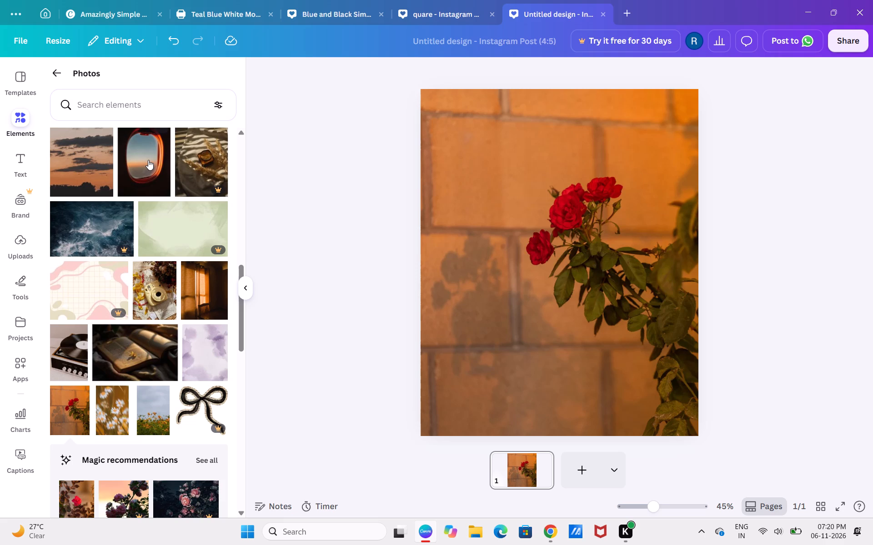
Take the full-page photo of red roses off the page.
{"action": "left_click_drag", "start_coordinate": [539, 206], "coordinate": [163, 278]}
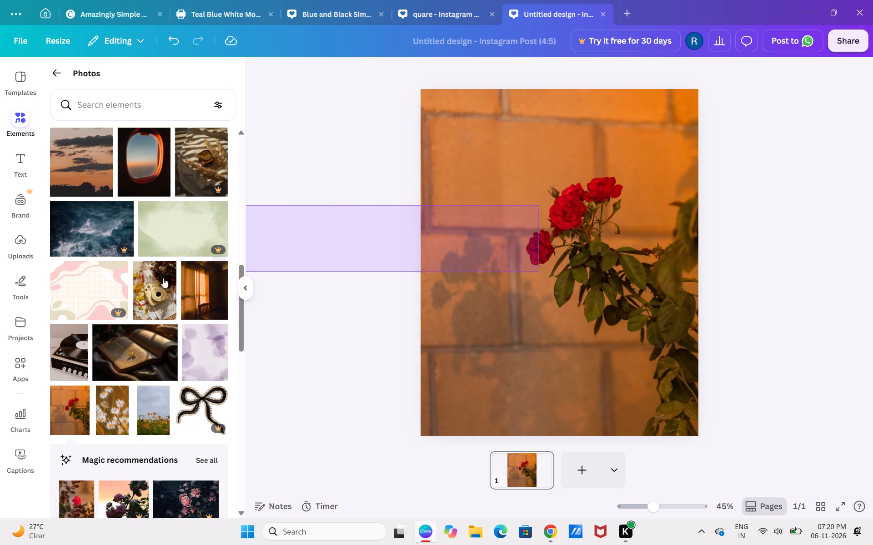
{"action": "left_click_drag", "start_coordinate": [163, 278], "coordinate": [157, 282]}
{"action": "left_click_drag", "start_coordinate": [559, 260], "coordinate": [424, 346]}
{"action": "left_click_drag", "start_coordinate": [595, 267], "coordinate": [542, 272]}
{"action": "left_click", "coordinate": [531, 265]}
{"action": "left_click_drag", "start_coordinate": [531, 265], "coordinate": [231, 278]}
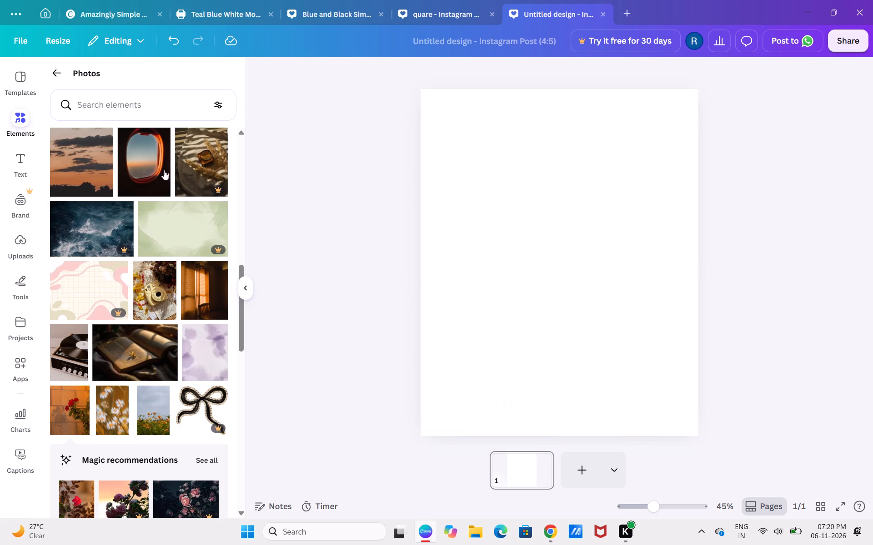
Add the stock photo of an airplane window at sunset and position it near the centre of the page.
{"action": "left_click_drag", "start_coordinate": [156, 167], "coordinate": [549, 266]}
{"action": "left_click_drag", "start_coordinate": [594, 310], "coordinate": [581, 269]}
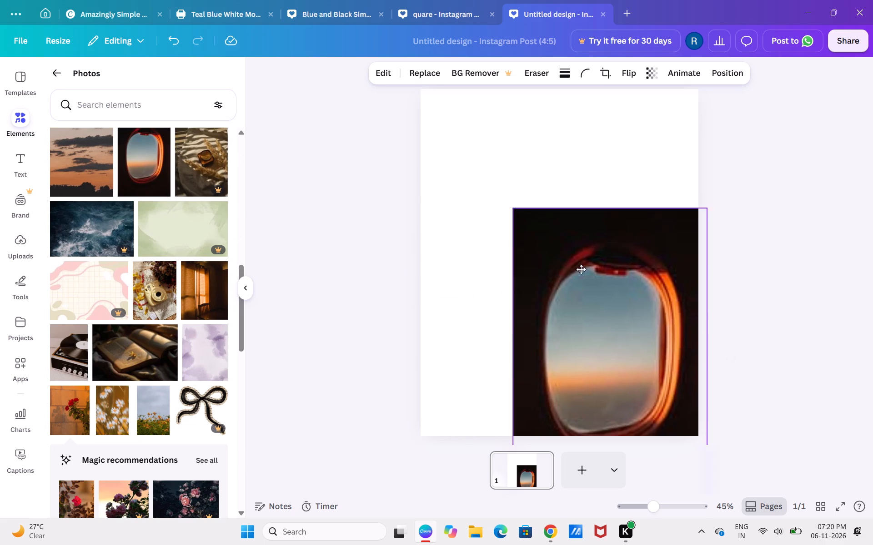
{"action": "left_click_drag", "start_coordinate": [581, 269], "coordinate": [528, 206]}
{"action": "left_click_drag", "start_coordinate": [511, 228], "coordinate": [521, 228]}
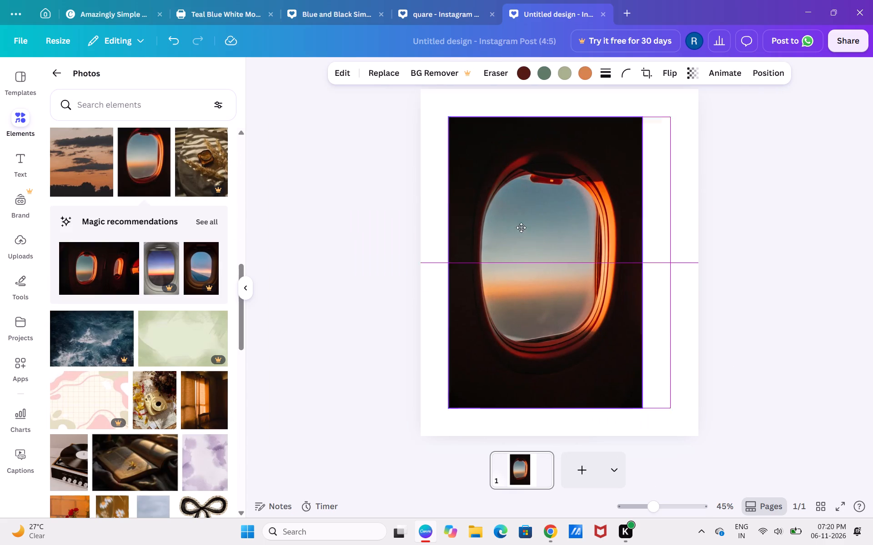
{"action": "left_click_drag", "start_coordinate": [521, 228], "coordinate": [525, 231]}
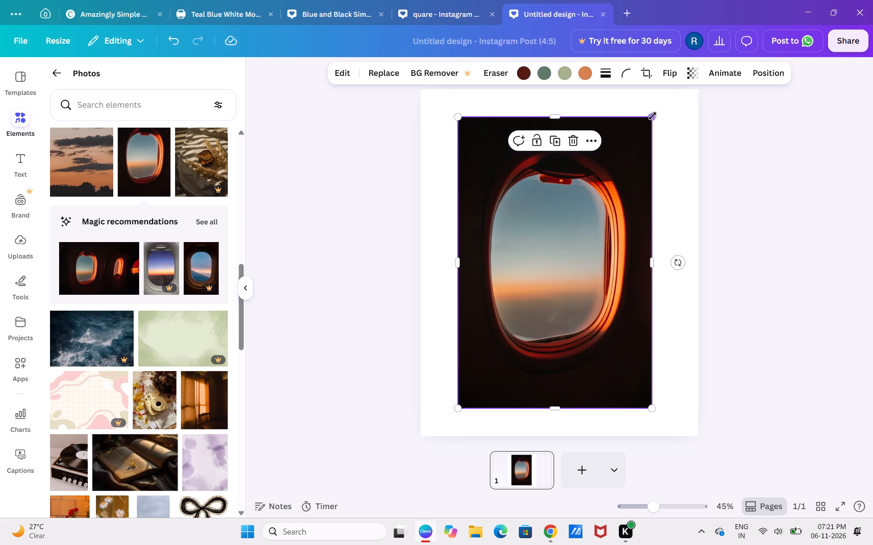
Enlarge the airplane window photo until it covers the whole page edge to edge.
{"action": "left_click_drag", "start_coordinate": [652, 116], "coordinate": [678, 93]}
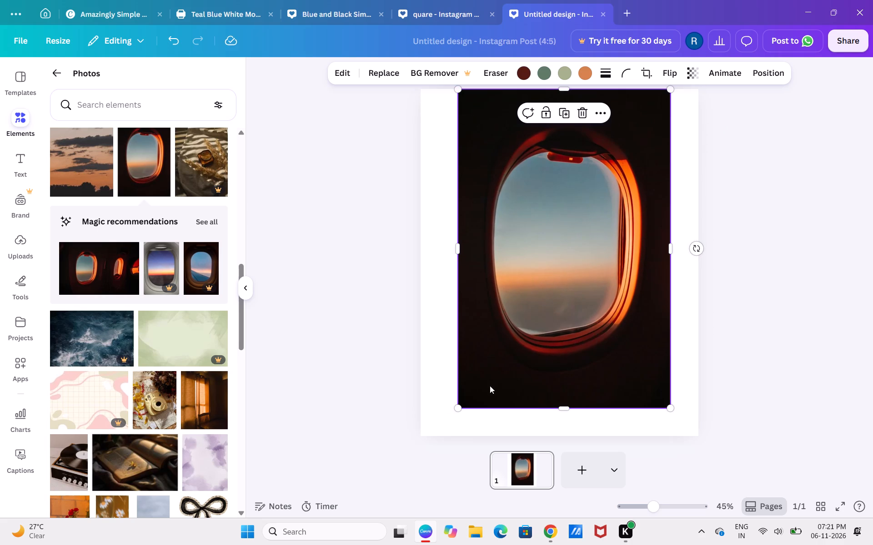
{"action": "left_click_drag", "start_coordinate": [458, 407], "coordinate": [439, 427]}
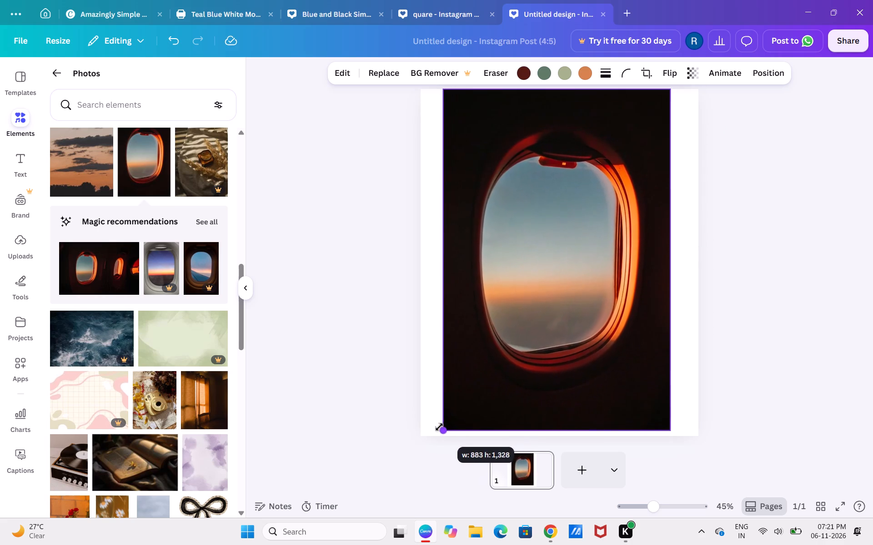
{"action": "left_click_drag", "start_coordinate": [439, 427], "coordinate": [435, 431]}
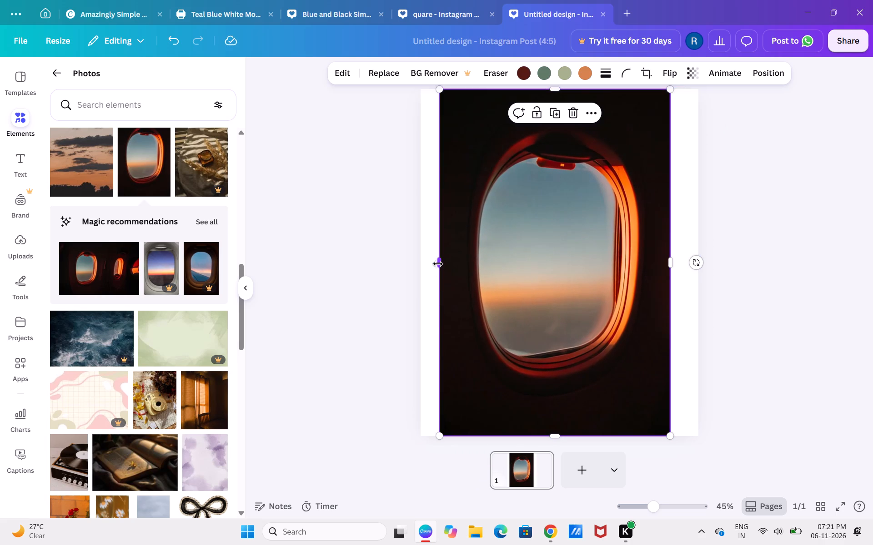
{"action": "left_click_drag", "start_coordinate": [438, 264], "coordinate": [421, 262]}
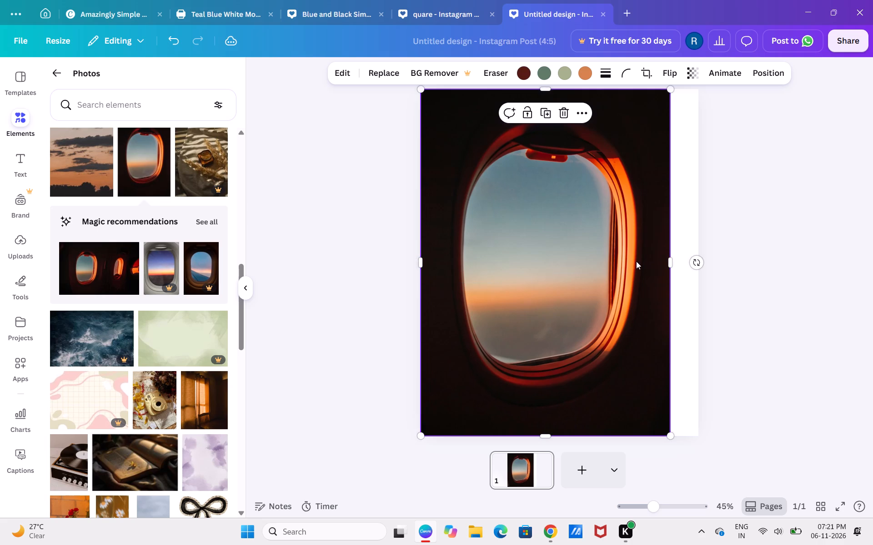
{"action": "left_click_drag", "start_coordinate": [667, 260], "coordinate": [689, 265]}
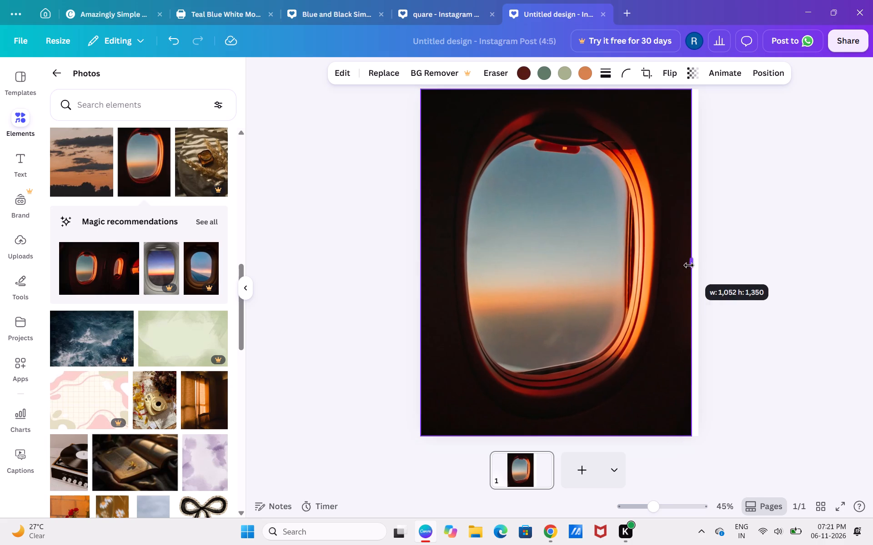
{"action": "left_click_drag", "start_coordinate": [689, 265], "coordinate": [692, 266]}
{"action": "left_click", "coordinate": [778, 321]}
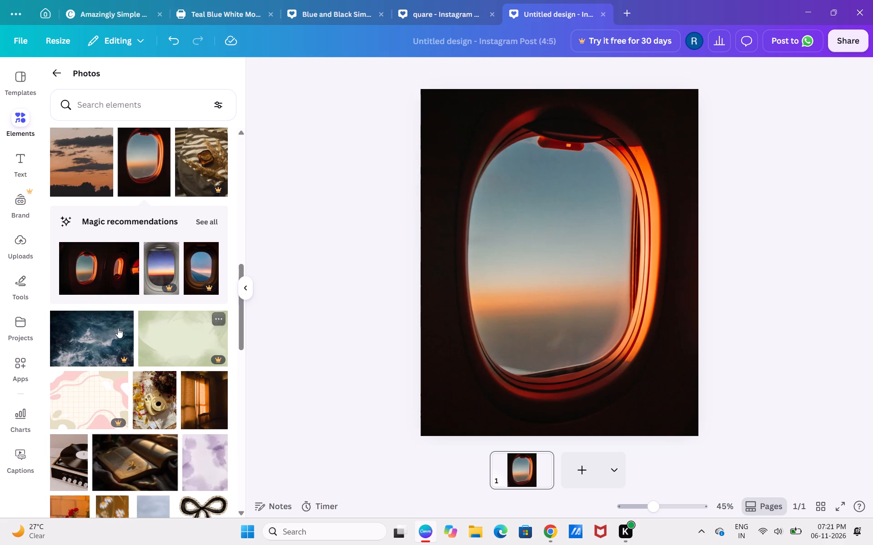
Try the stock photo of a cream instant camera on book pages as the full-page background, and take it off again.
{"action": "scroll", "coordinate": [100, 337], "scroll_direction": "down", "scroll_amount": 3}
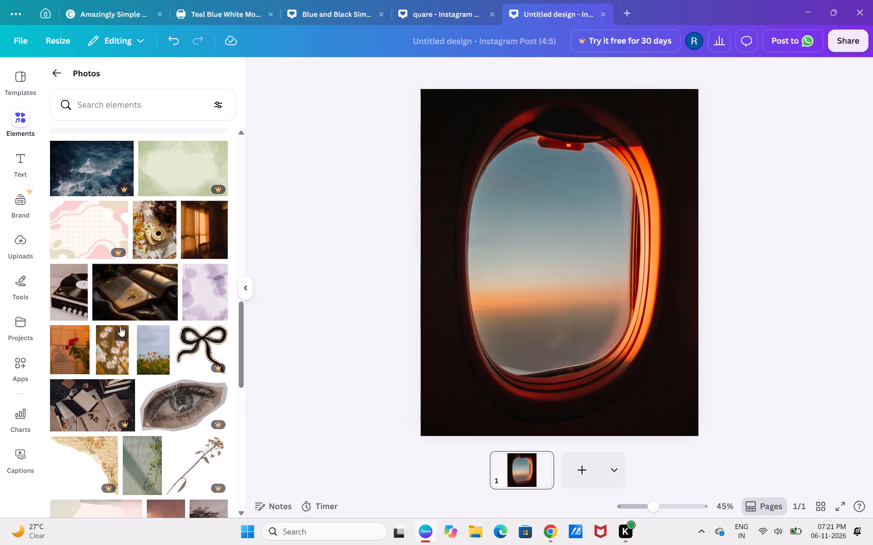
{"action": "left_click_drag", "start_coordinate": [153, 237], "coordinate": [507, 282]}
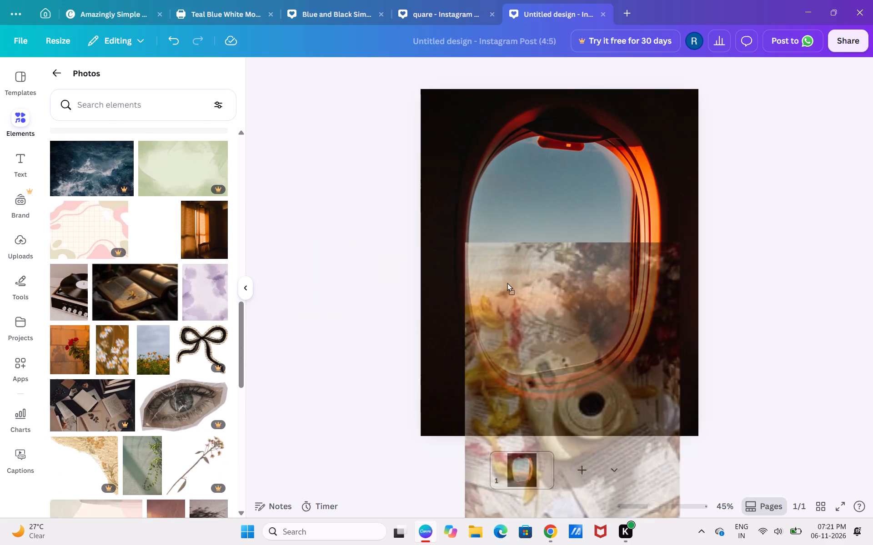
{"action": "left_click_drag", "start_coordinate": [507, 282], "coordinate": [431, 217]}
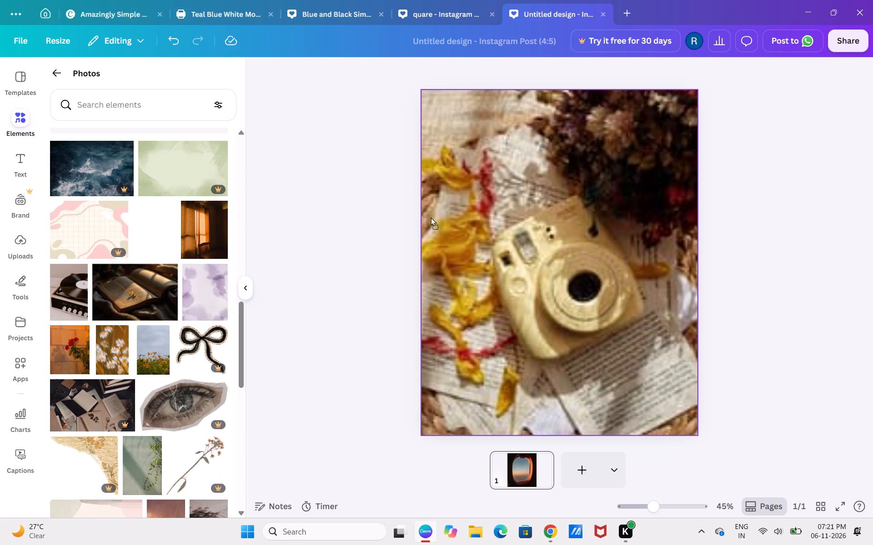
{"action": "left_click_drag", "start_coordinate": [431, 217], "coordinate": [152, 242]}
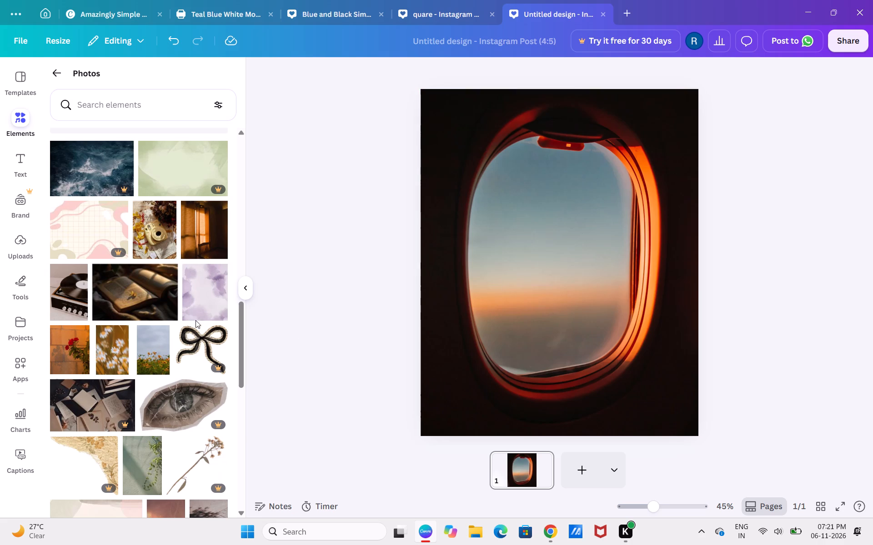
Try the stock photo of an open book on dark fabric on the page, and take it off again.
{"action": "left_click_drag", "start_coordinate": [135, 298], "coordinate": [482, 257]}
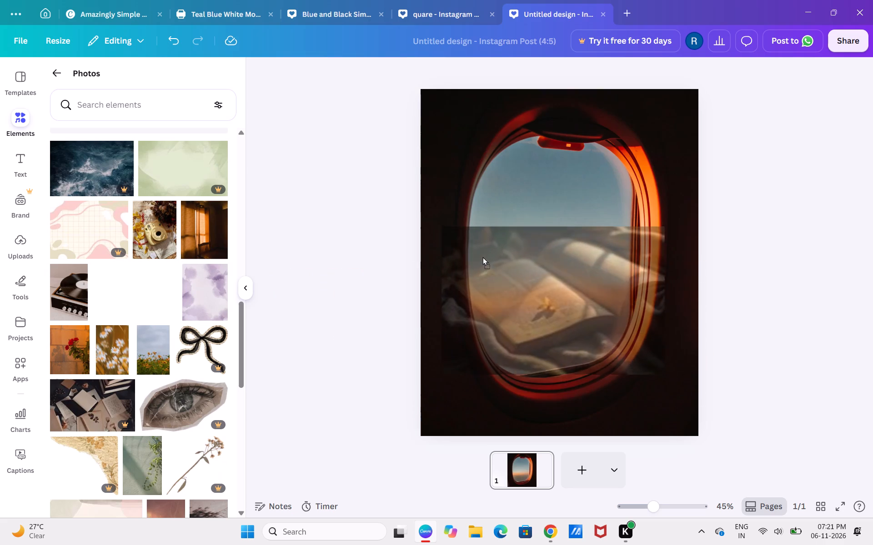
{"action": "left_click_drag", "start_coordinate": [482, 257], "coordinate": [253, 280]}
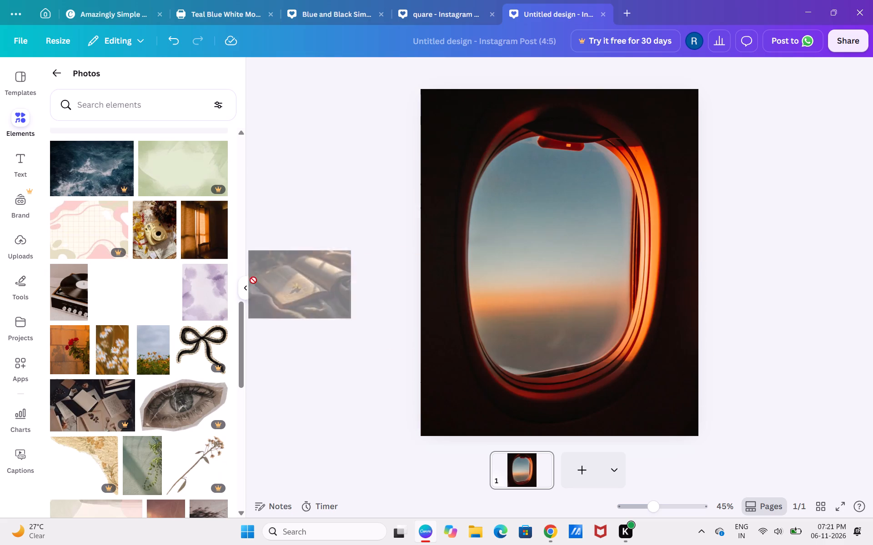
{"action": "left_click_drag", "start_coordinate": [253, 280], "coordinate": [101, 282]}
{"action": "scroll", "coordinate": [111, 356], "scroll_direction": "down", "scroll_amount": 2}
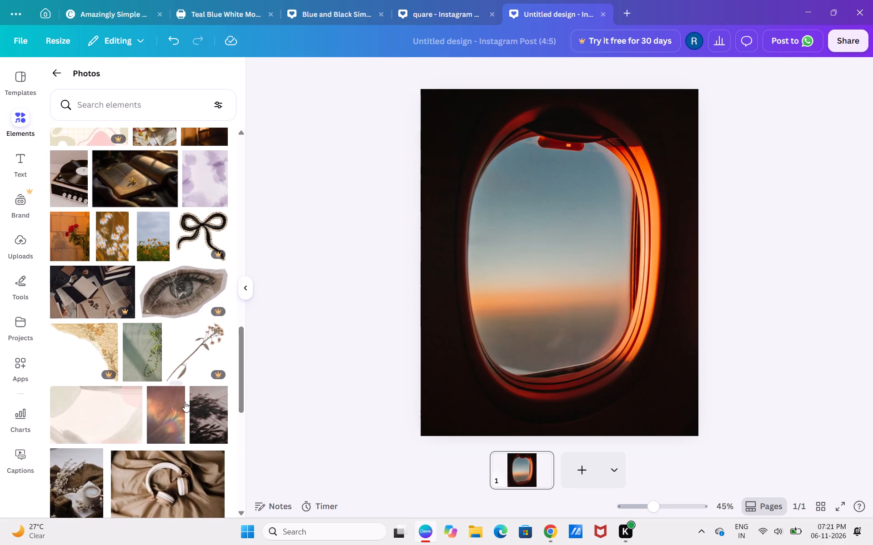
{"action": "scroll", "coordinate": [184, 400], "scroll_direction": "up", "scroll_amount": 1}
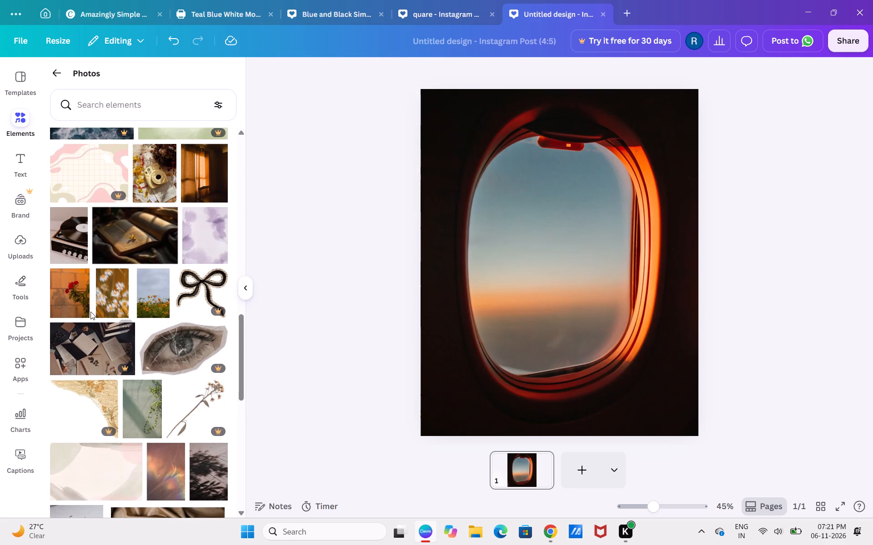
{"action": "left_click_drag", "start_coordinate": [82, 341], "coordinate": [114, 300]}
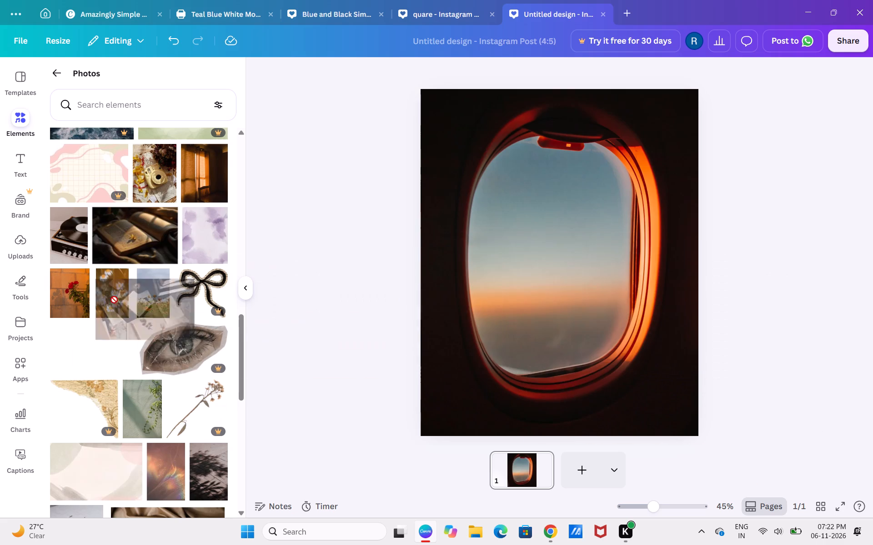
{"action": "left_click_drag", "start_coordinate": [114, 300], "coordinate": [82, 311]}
Add the stock photo of an open book on dark fabric over the airplane window photo, positioned slightly above the page's centre.
{"action": "left_click_drag", "start_coordinate": [139, 238], "coordinate": [555, 246]}
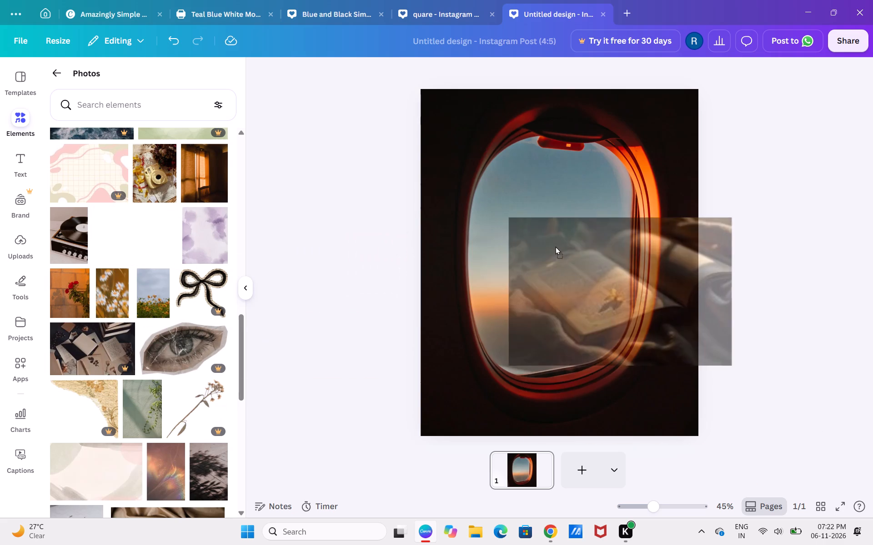
{"action": "left_click_drag", "start_coordinate": [555, 246], "coordinate": [553, 245]}
{"action": "left_click_drag", "start_coordinate": [611, 275], "coordinate": [549, 262]}
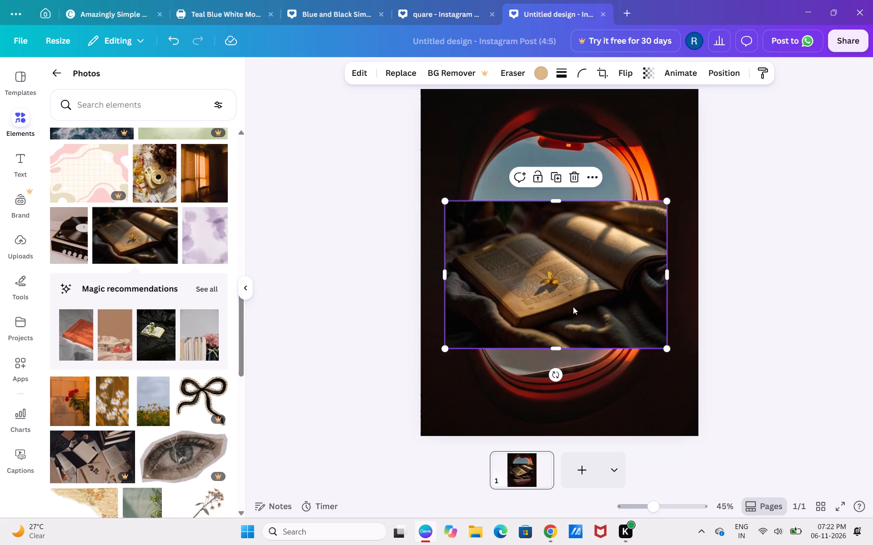
{"action": "left_click_drag", "start_coordinate": [565, 300], "coordinate": [555, 263]}
Take the airplane window photo off the page, leaving the open-book photo in place.
{"action": "left_click", "coordinate": [585, 362]}
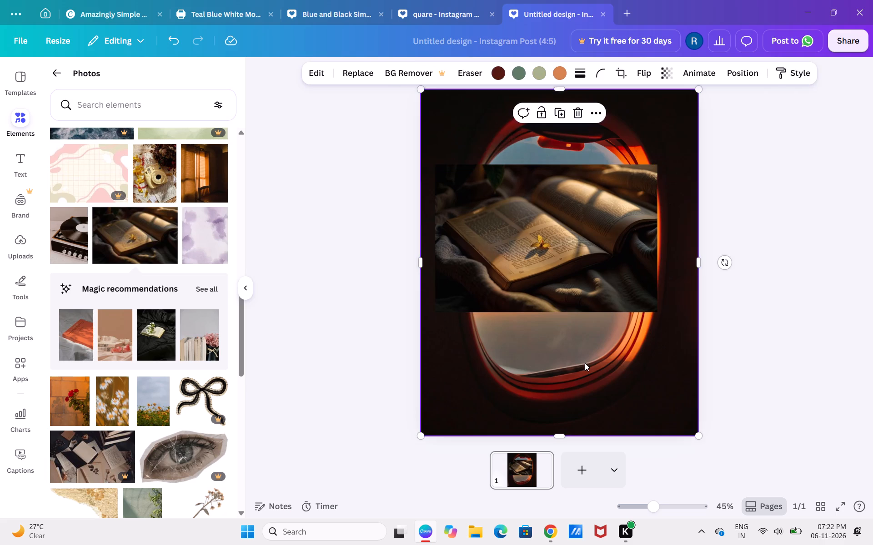
{"action": "left_click_drag", "start_coordinate": [585, 363], "coordinate": [240, 341]}
Enlarge the open-book photo to the full page width and align it with the page's top edge.
{"action": "left_click_drag", "start_coordinate": [547, 270], "coordinate": [547, 248]}
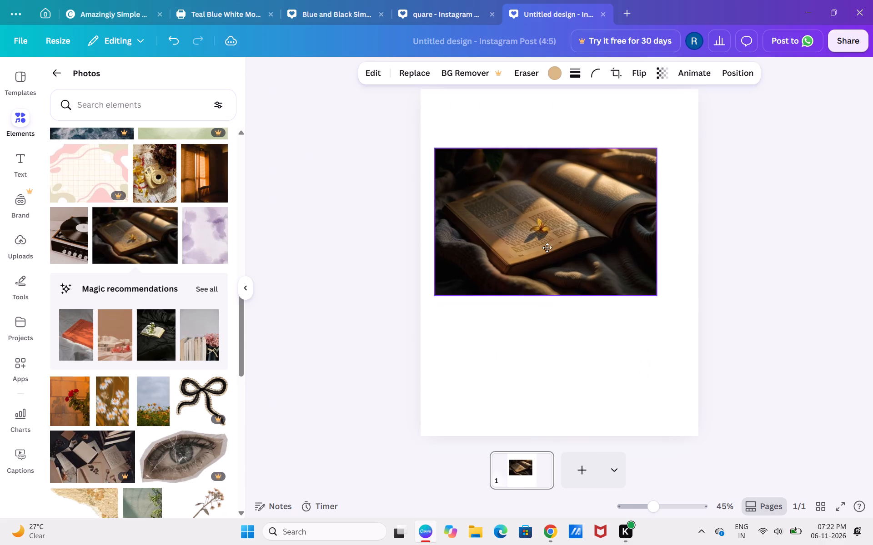
{"action": "left_click_drag", "start_coordinate": [547, 248], "coordinate": [551, 230]}
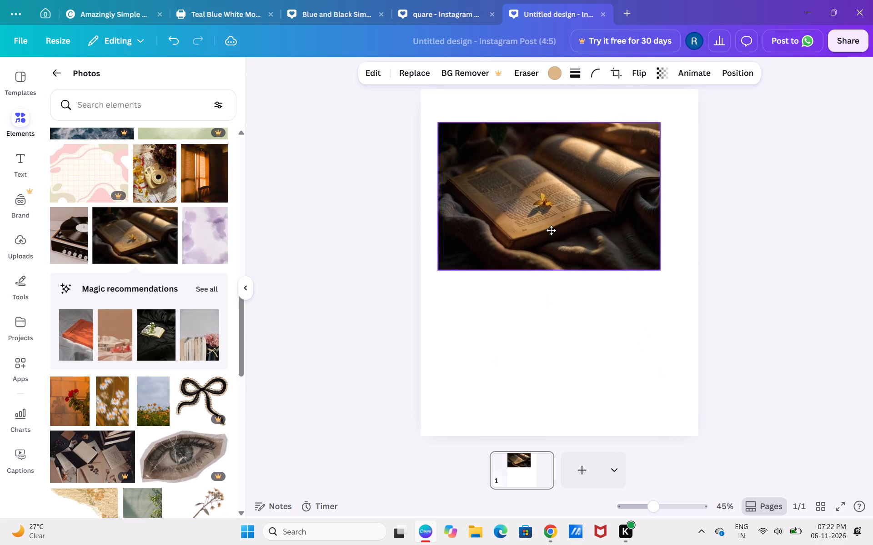
{"action": "left_click_drag", "start_coordinate": [551, 230], "coordinate": [561, 284]}
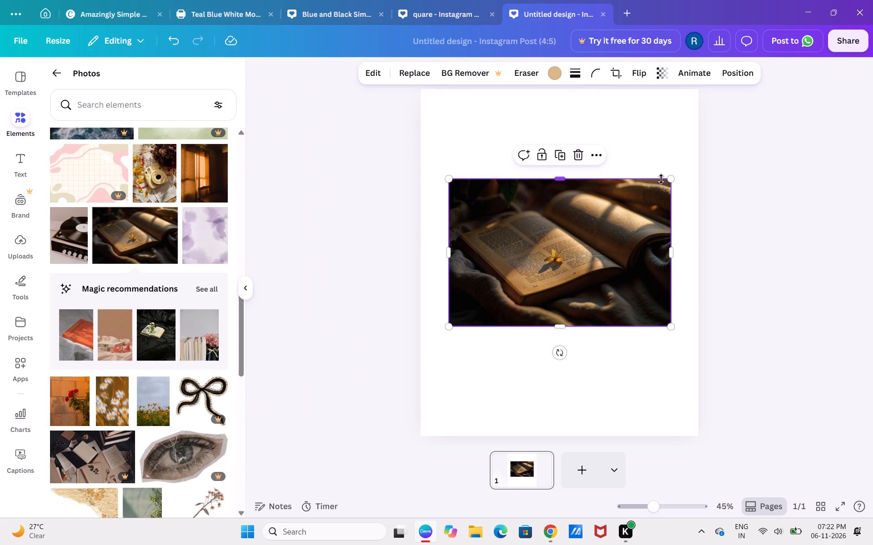
{"action": "left_click_drag", "start_coordinate": [674, 179], "coordinate": [685, 159]}
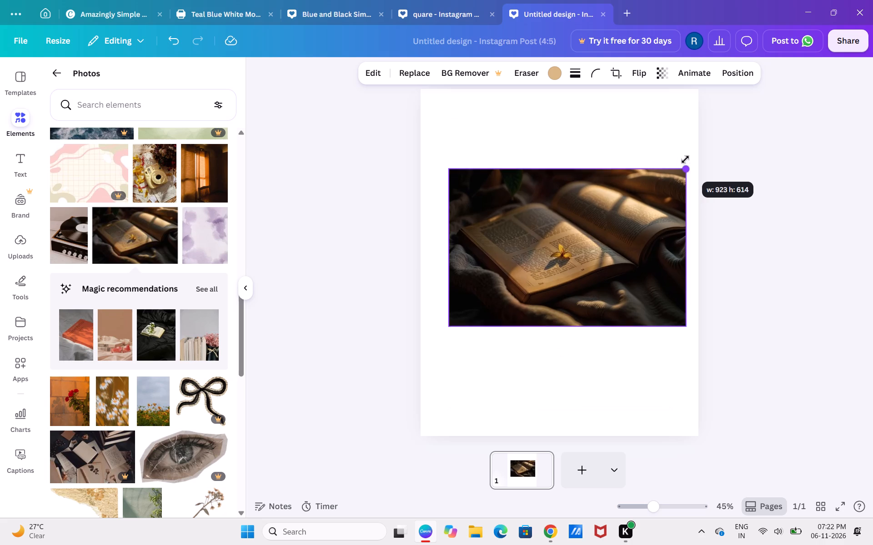
{"action": "left_click_drag", "start_coordinate": [685, 159], "coordinate": [695, 150]}
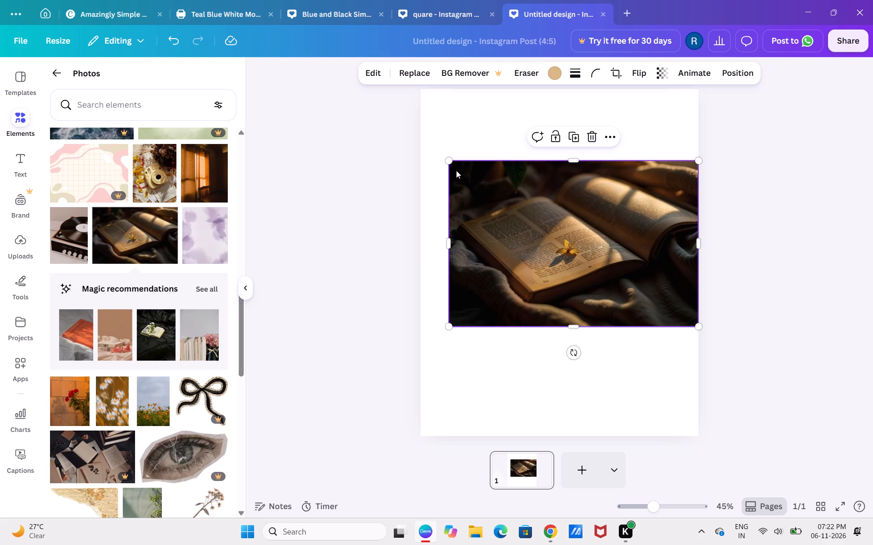
{"action": "left_click_drag", "start_coordinate": [450, 161], "coordinate": [415, 153]}
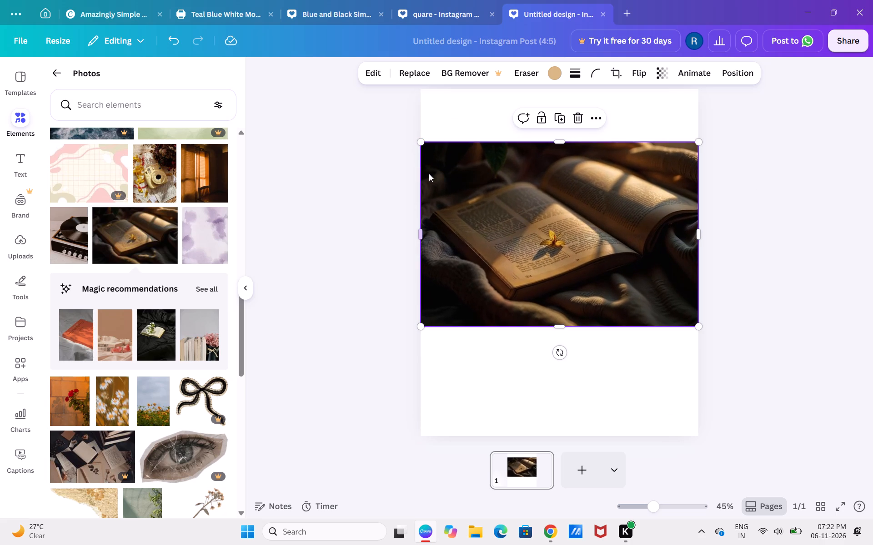
{"action": "left_click_drag", "start_coordinate": [553, 235], "coordinate": [552, 186]}
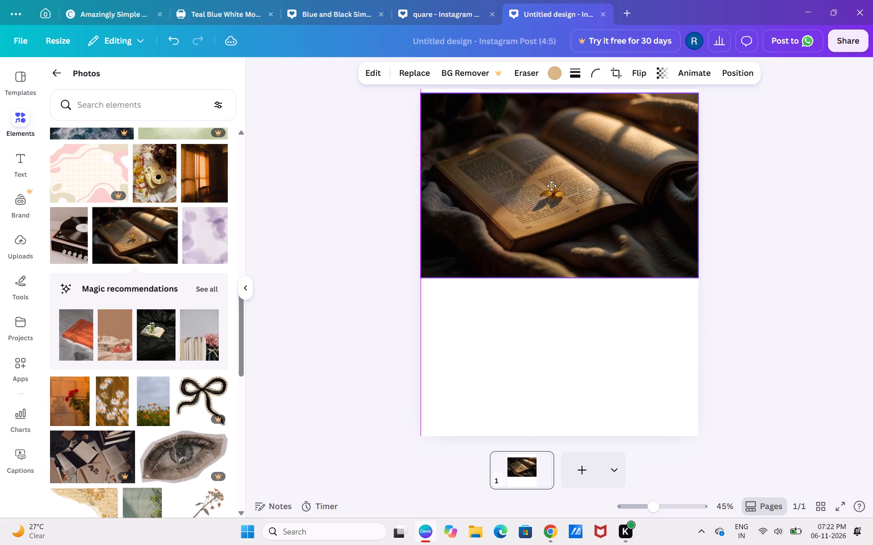
{"action": "left_click_drag", "start_coordinate": [552, 186], "coordinate": [552, 181]}
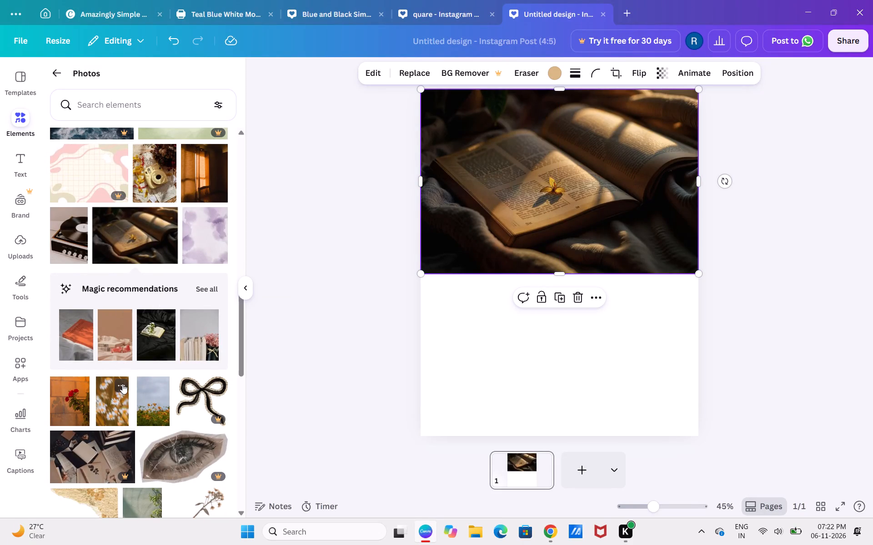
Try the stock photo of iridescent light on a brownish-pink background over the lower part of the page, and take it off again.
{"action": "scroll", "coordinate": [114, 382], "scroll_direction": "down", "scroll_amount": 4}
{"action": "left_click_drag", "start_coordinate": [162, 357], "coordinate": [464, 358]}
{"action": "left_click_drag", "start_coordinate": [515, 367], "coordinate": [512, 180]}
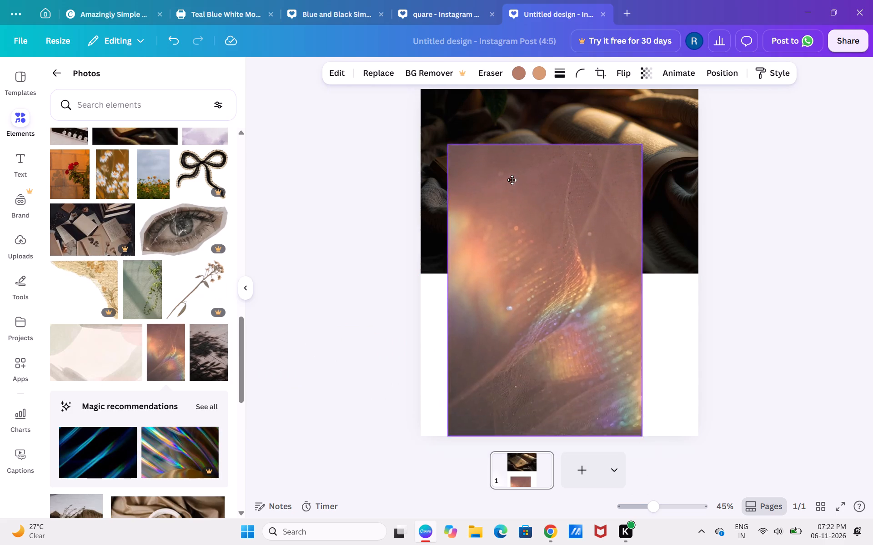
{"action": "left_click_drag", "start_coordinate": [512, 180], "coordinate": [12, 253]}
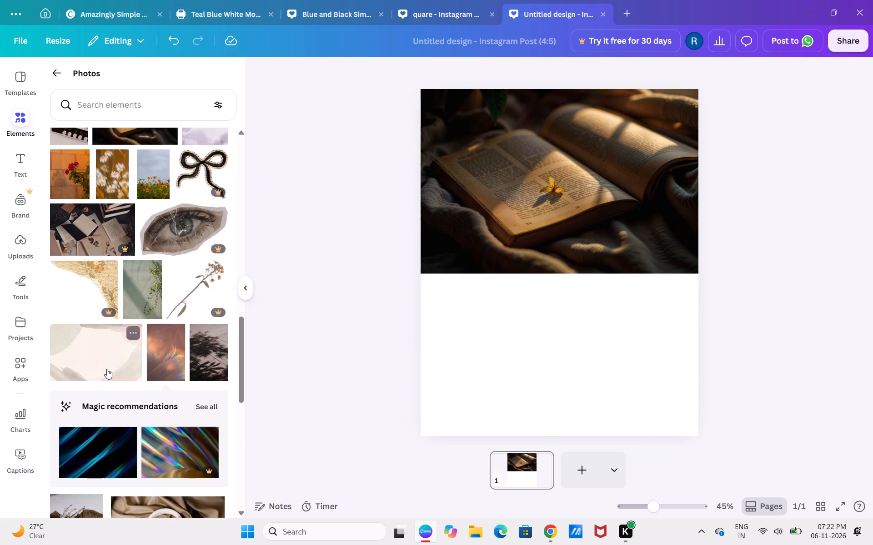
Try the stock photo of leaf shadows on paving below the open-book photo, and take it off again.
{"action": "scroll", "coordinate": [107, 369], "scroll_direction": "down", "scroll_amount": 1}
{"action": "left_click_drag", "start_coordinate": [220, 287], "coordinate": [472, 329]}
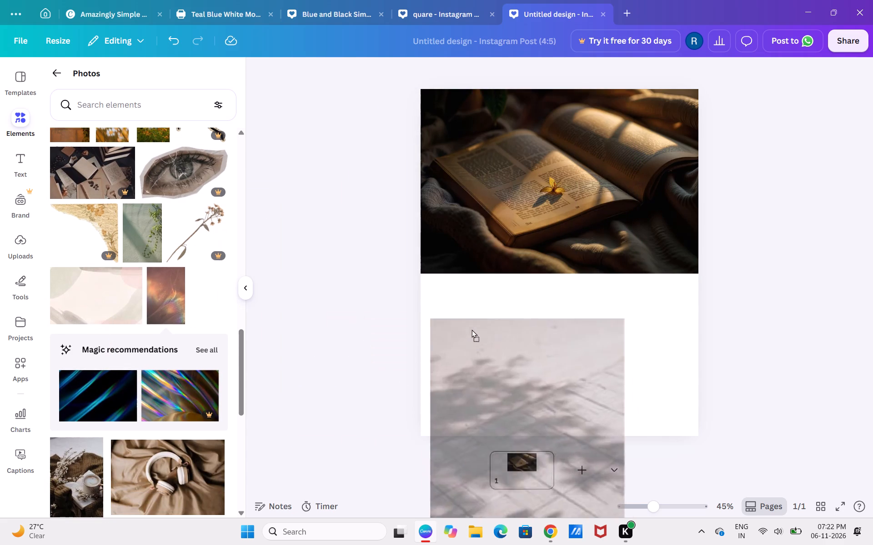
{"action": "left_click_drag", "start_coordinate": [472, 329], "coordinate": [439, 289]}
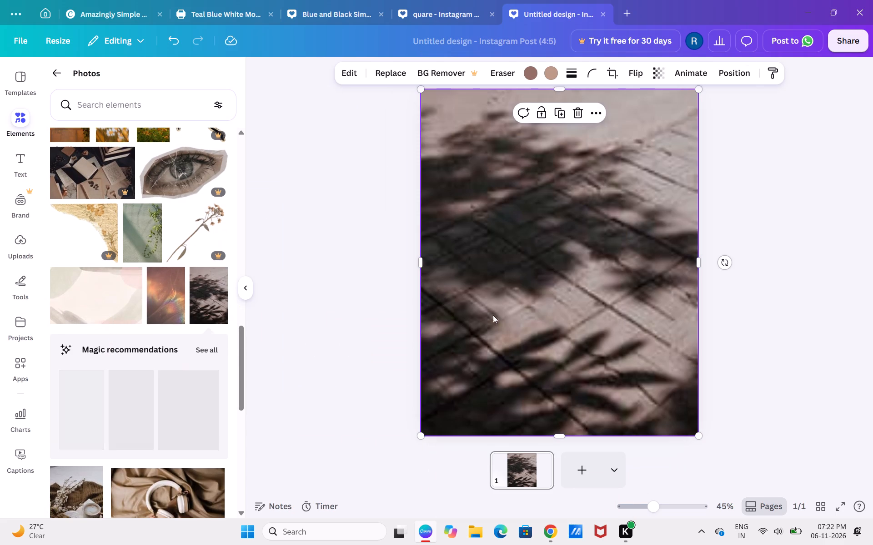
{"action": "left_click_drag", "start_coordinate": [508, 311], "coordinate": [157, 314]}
Add the stock photo of a yellow instant camera with dried flowers, reaching down to the page's bottom edge.
{"action": "scroll", "coordinate": [172, 308], "scroll_direction": "up", "scroll_amount": 1}
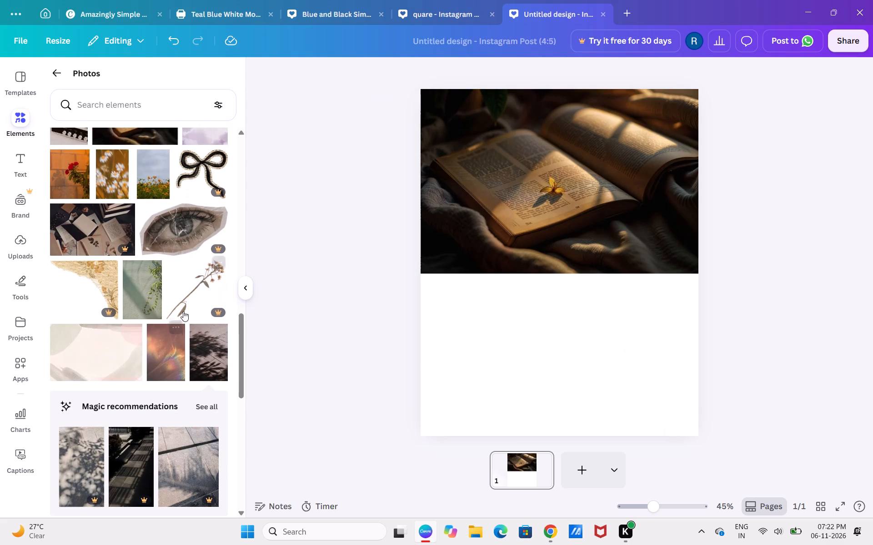
{"action": "scroll", "coordinate": [183, 311], "scroll_direction": "up", "scroll_amount": 3}
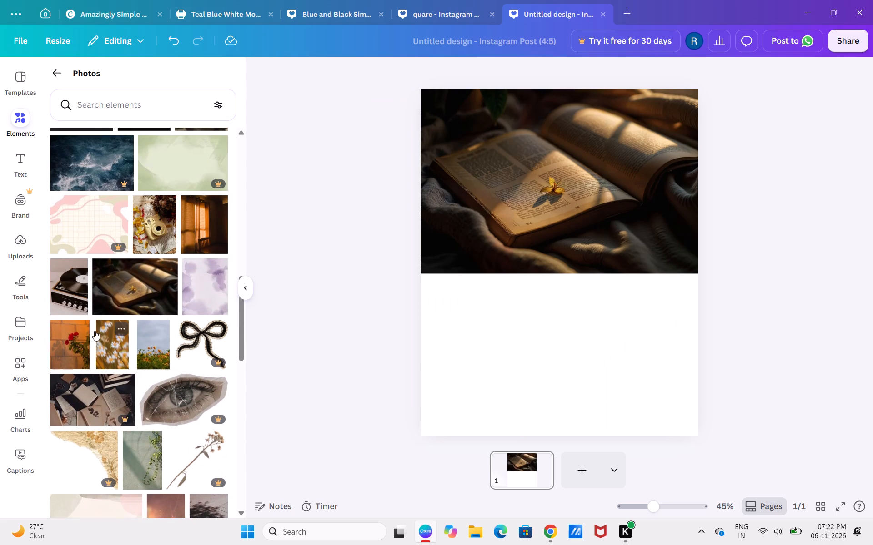
{"action": "left_click_drag", "start_coordinate": [155, 220], "coordinate": [453, 295]}
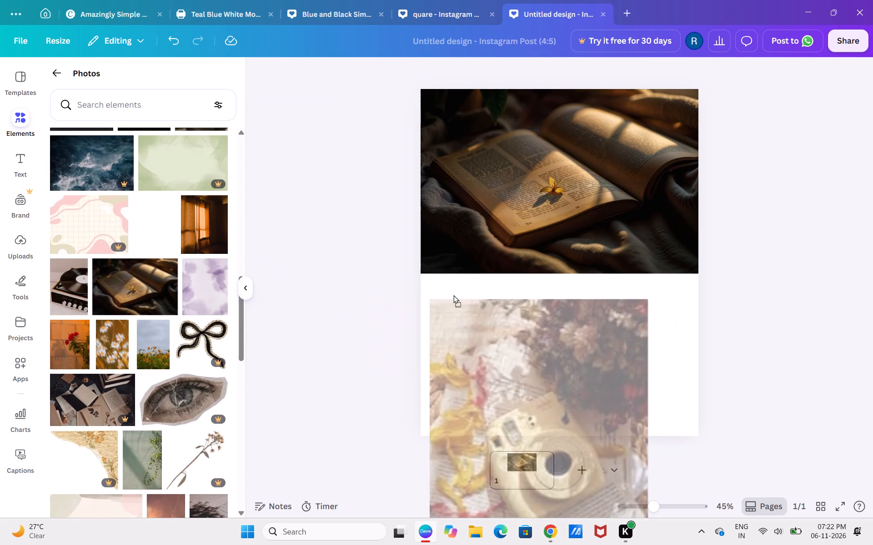
{"action": "left_click_drag", "start_coordinate": [453, 295], "coordinate": [455, 361]}
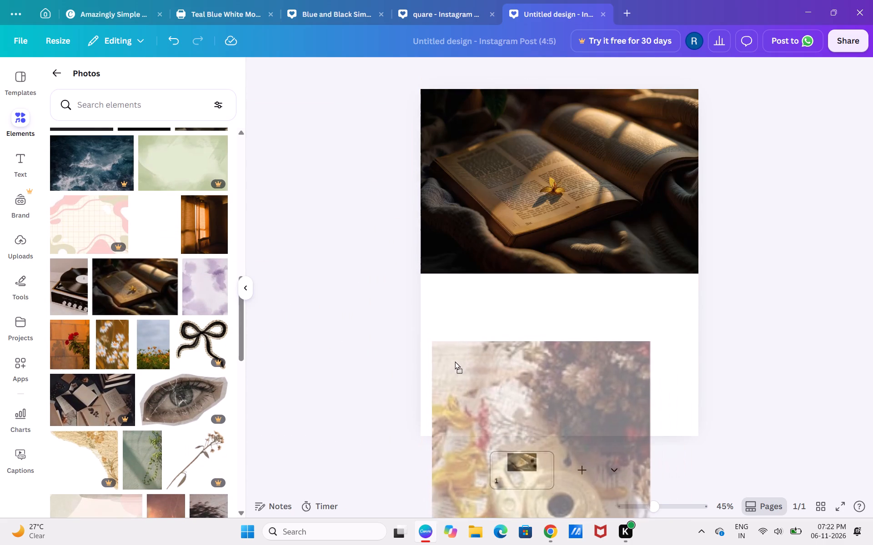
{"action": "left_click_drag", "start_coordinate": [455, 361], "coordinate": [462, 302]}
{"action": "left_click_drag", "start_coordinate": [492, 347], "coordinate": [497, 278]}
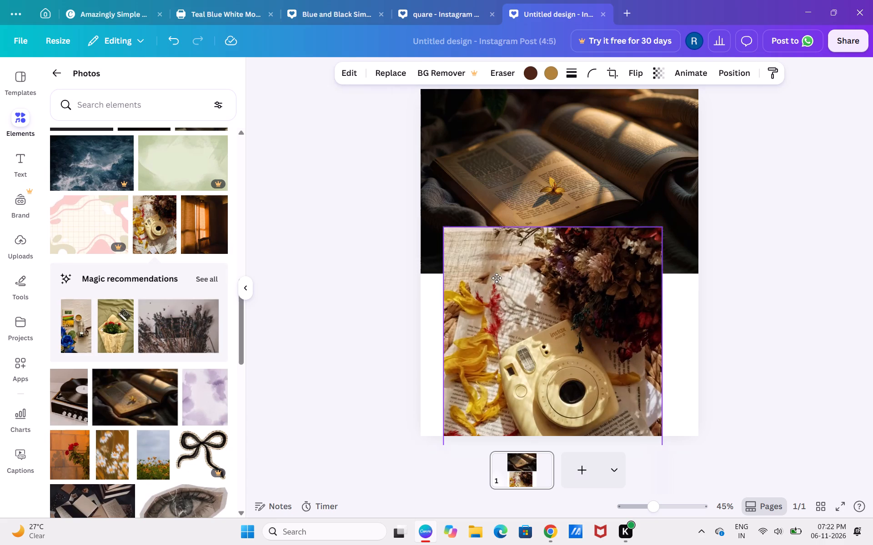
{"action": "left_click_drag", "start_coordinate": [497, 278], "coordinate": [483, 215]}
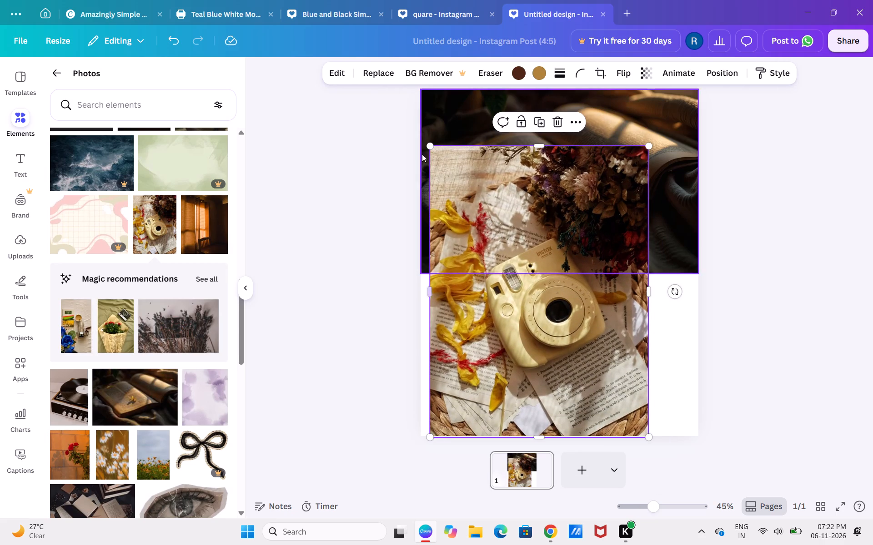
Shrink the camera photo to a height of about 636 and fit it into the page's lower-left corner beneath the open-book photo.
{"action": "left_click_drag", "start_coordinate": [430, 147], "coordinate": [528, 269]}
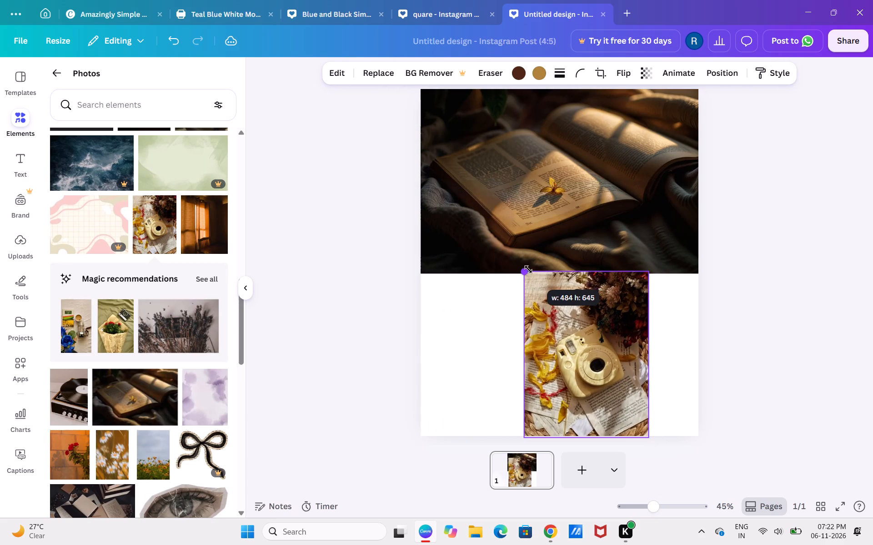
{"action": "left_click_drag", "start_coordinate": [528, 269], "coordinate": [530, 272]}
{"action": "left_click_drag", "start_coordinate": [609, 324], "coordinate": [532, 322]}
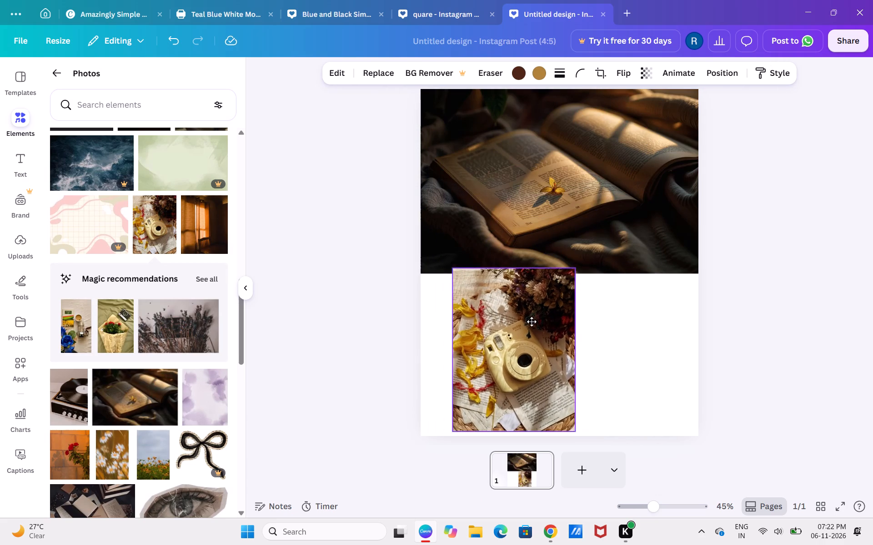
{"action": "left_click_drag", "start_coordinate": [532, 322], "coordinate": [502, 326]}
{"action": "left_click", "coordinate": [793, 328]}
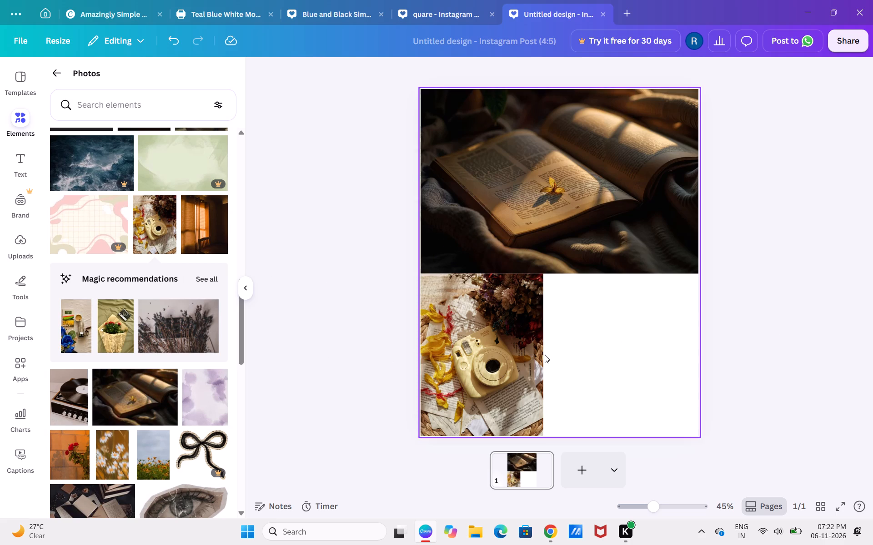
Widen the camera photo to 540 so its right edge meets the page's vertical centre line.
{"action": "left_click", "coordinate": [515, 346]}
{"action": "left_click_drag", "start_coordinate": [546, 356], "coordinate": [562, 357]}
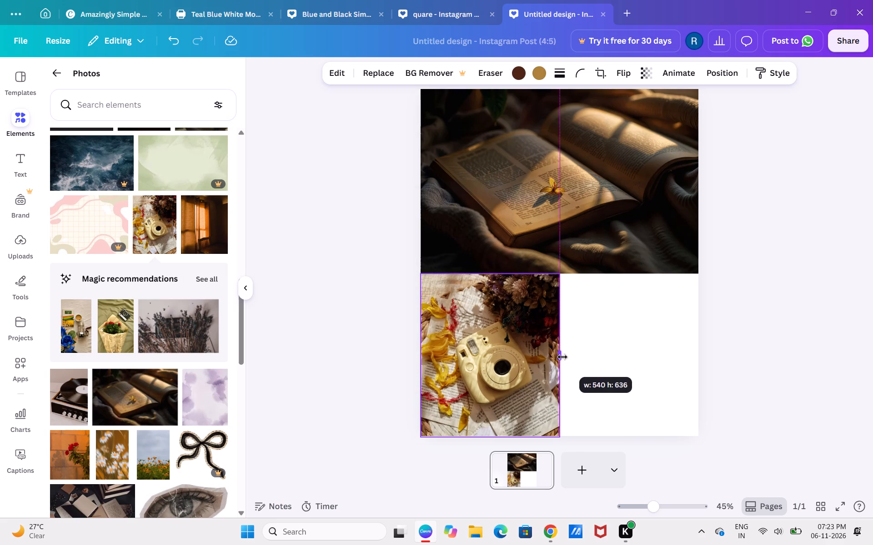
{"action": "left_click_drag", "start_coordinate": [562, 357], "coordinate": [564, 360]}
{"action": "left_click", "coordinate": [558, 356]}
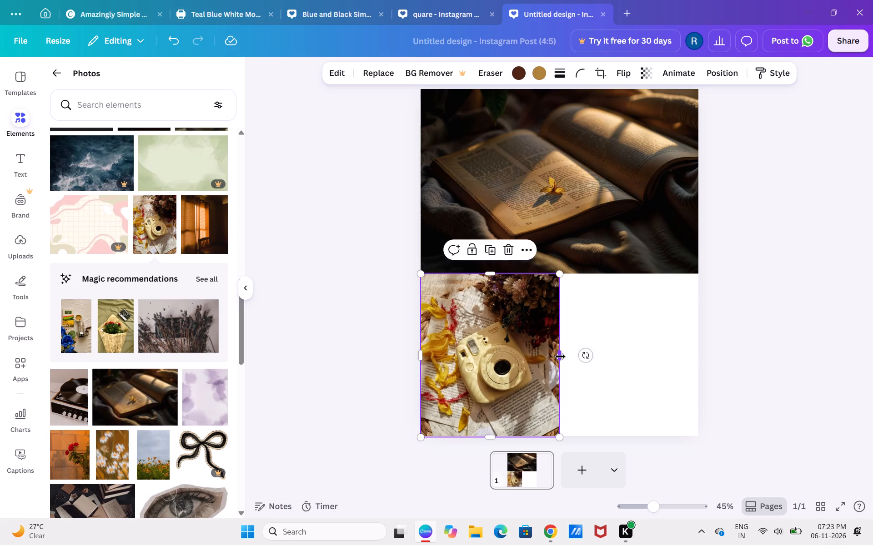
{"action": "left_click", "coordinate": [560, 357]}
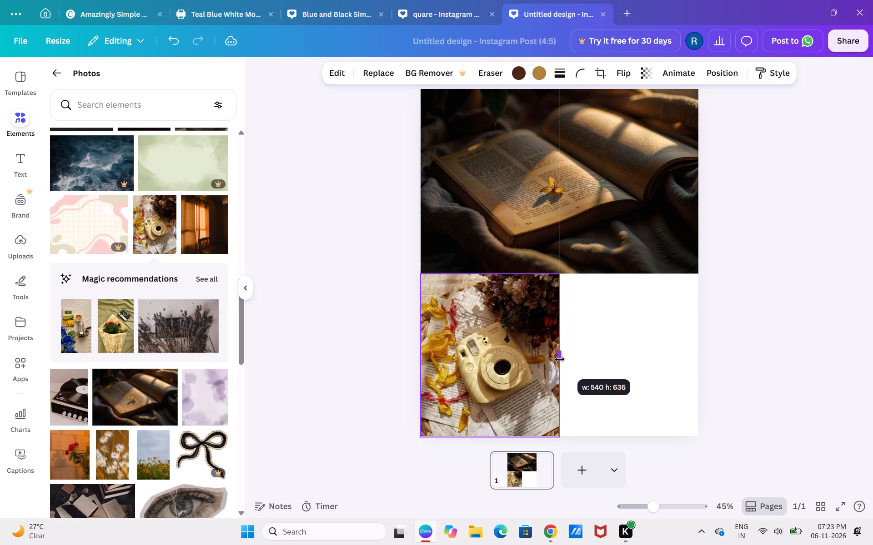
{"action": "left_click", "coordinate": [386, 334]}
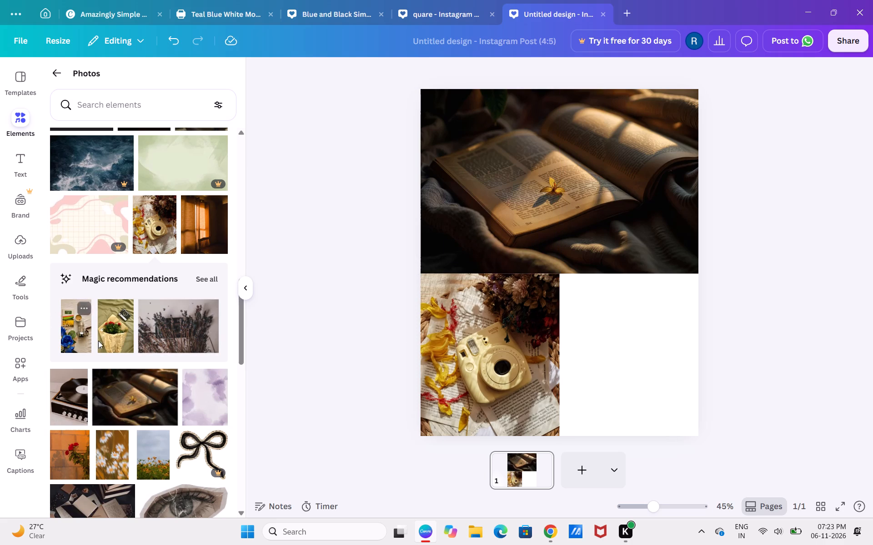
Add the stock photo of headphones on brown fabric and position it directly below the book photo, towards the page's right side.
{"action": "scroll", "coordinate": [172, 311], "scroll_direction": "down", "scroll_amount": 3}
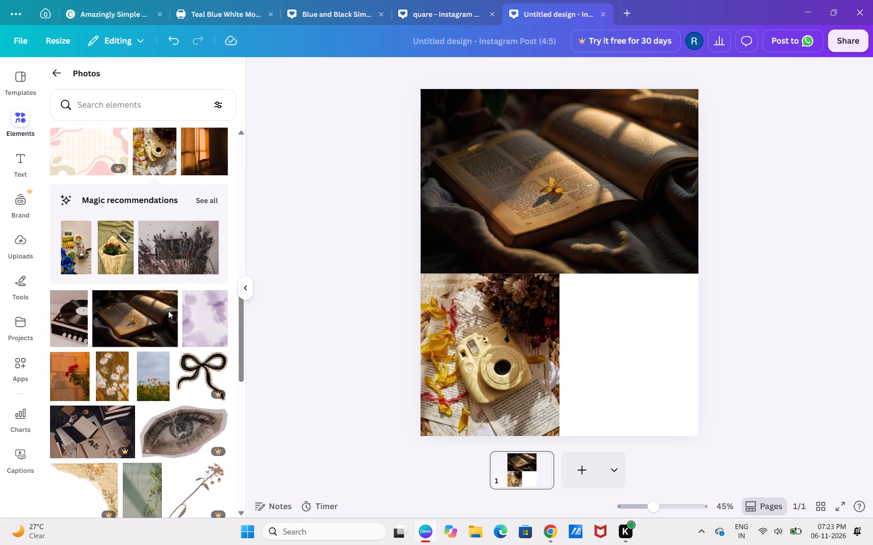
{"action": "scroll", "coordinate": [168, 311], "scroll_direction": "down", "scroll_amount": 4}
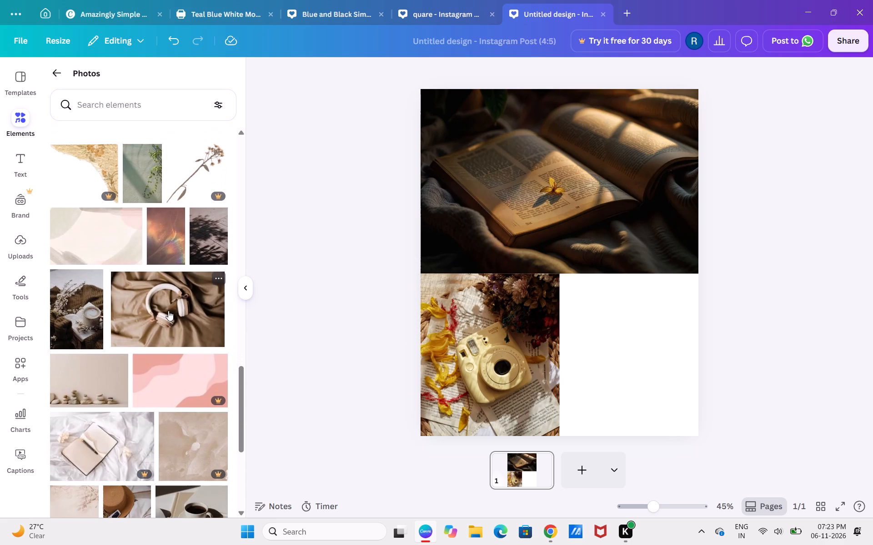
{"action": "left_click_drag", "start_coordinate": [168, 311], "coordinate": [590, 325]}
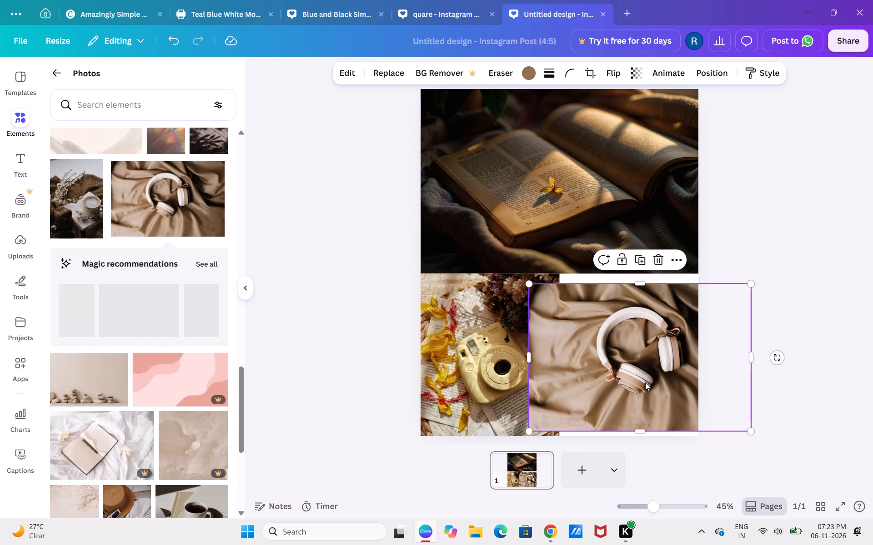
{"action": "left_click_drag", "start_coordinate": [631, 375], "coordinate": [625, 379]}
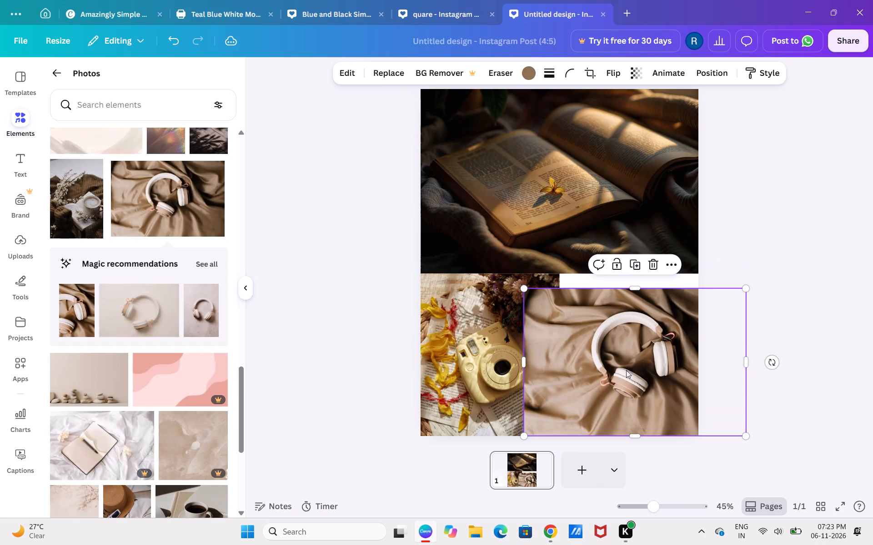
{"action": "left_click_drag", "start_coordinate": [629, 328], "coordinate": [636, 325]}
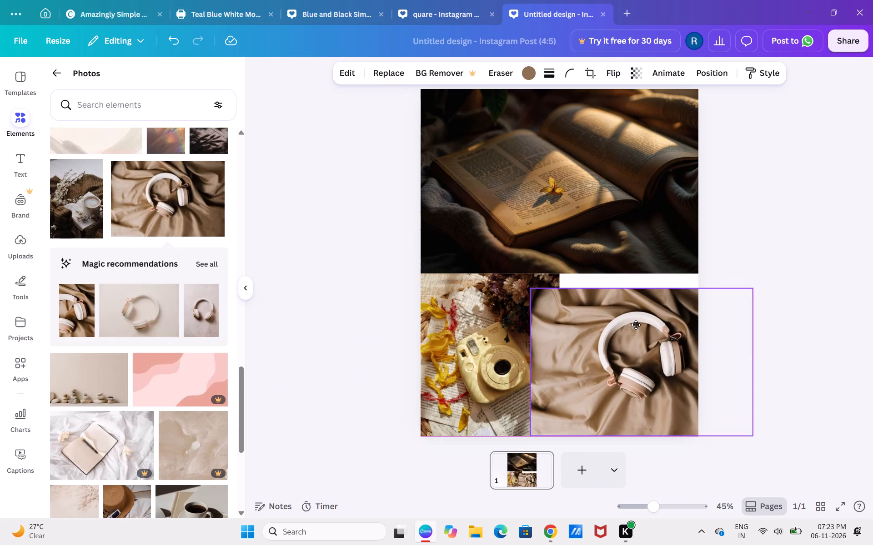
{"action": "left_click_drag", "start_coordinate": [636, 325], "coordinate": [663, 315]}
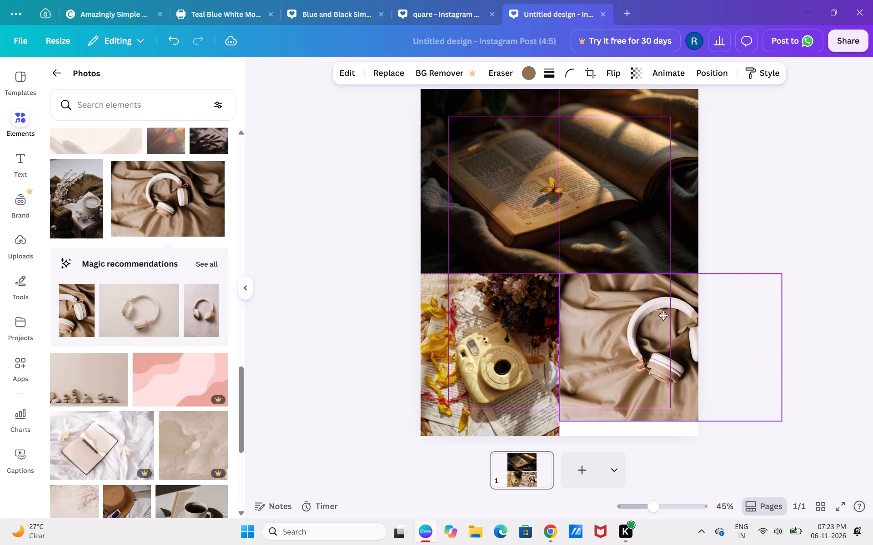
{"action": "left_click_drag", "start_coordinate": [663, 315], "coordinate": [609, 314]}
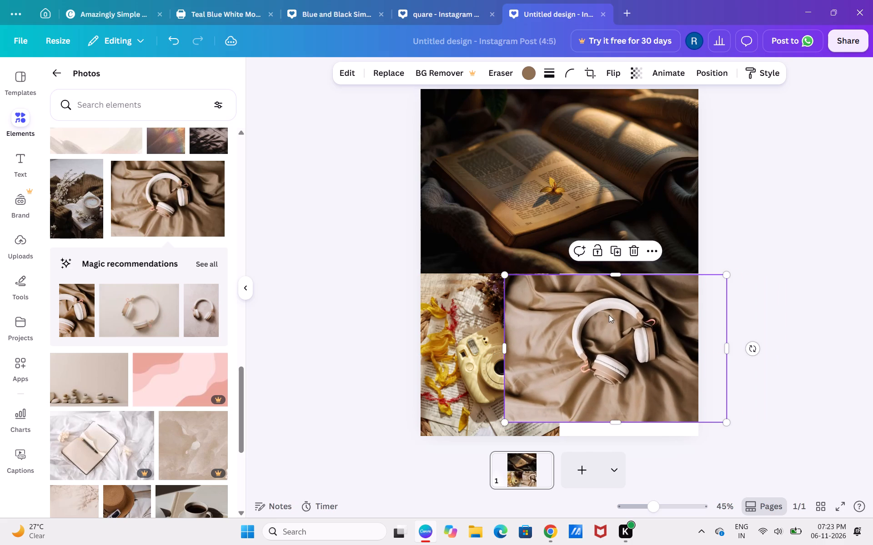
Resize and crop the headphones photo to fill the empty lower-right area between the camera photo and the page edges.
{"action": "left_click_drag", "start_coordinate": [617, 421], "coordinate": [617, 428]}
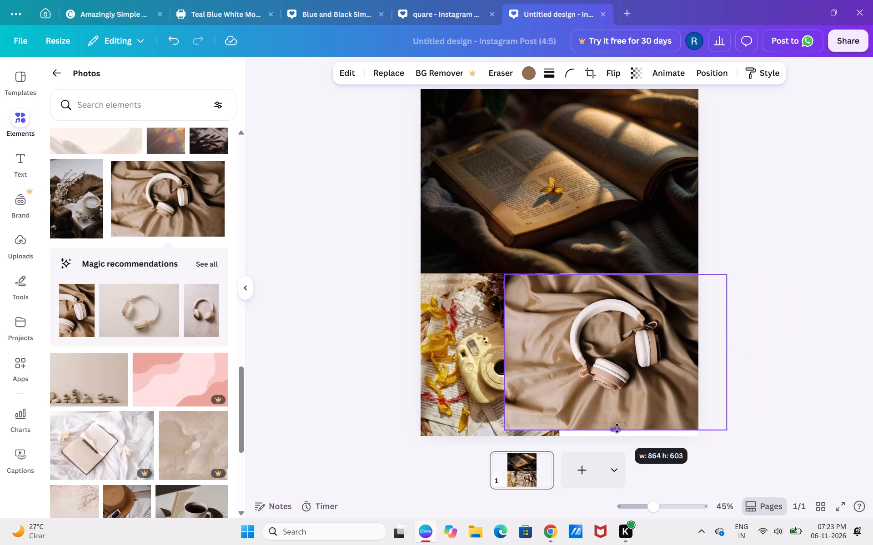
{"action": "left_click_drag", "start_coordinate": [617, 428], "coordinate": [617, 436]}
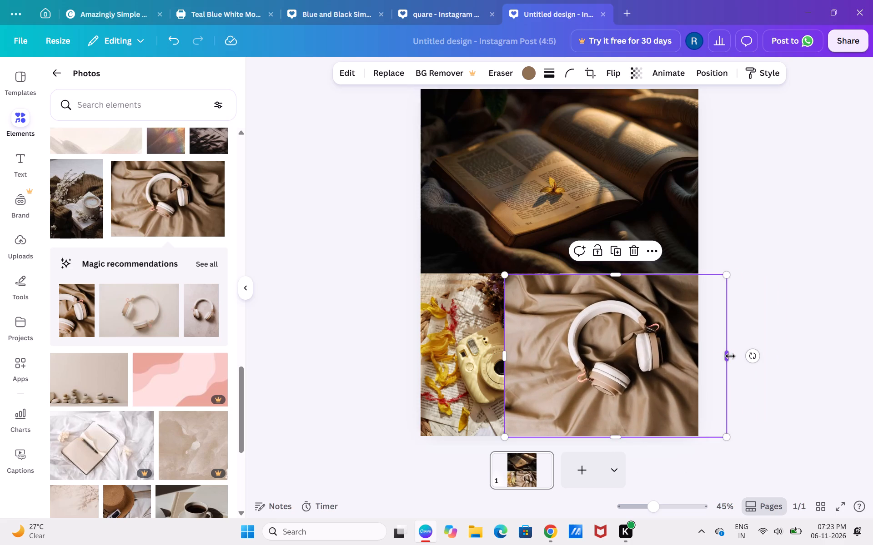
{"action": "left_click_drag", "start_coordinate": [730, 356], "coordinate": [700, 356]}
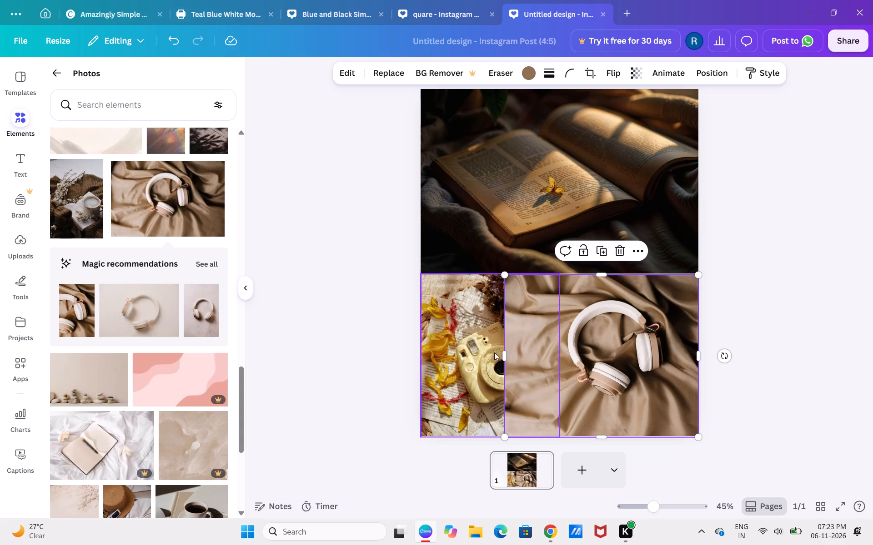
{"action": "left_click_drag", "start_coordinate": [502, 355], "coordinate": [559, 361]}
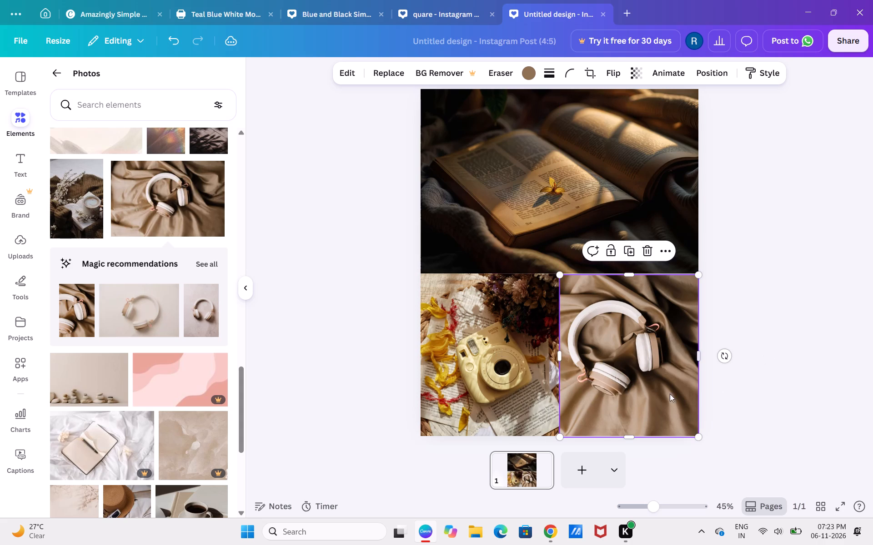
{"action": "left_click_drag", "start_coordinate": [559, 356], "coordinate": [554, 356]}
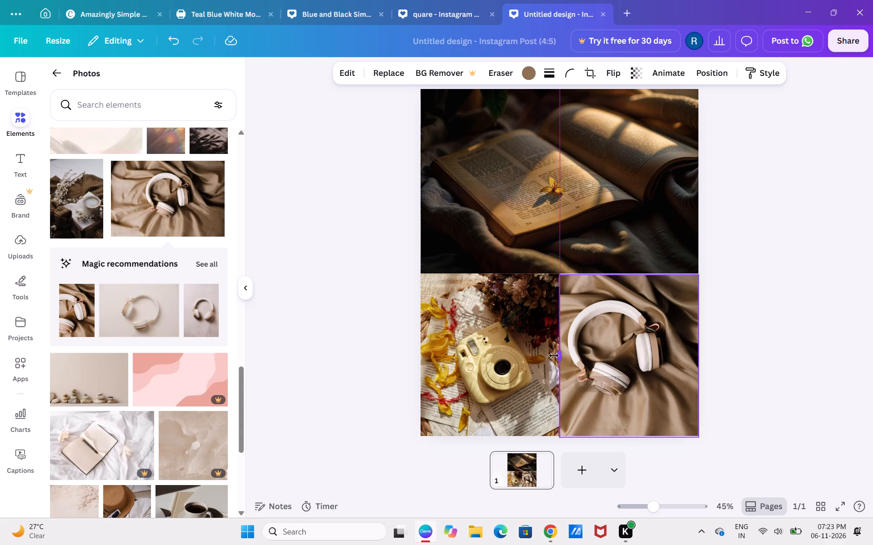
Extend the headphones photo over the camera photo, crop its outer side to about 578 wide, and move it back beside the camera photo.
{"action": "left_click_drag", "start_coordinate": [554, 356], "coordinate": [528, 354]}
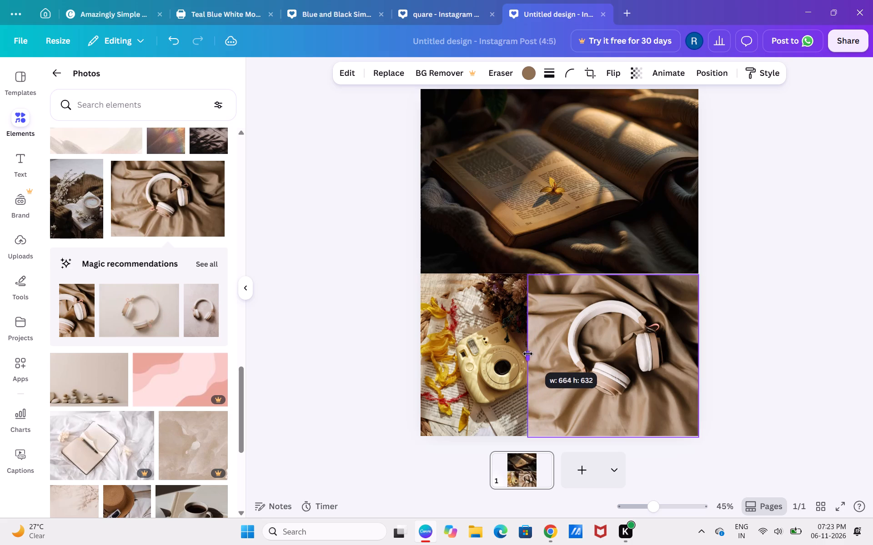
{"action": "left_click_drag", "start_coordinate": [528, 354], "coordinate": [533, 354]}
{"action": "left_click_drag", "start_coordinate": [698, 356], "coordinate": [682, 356]}
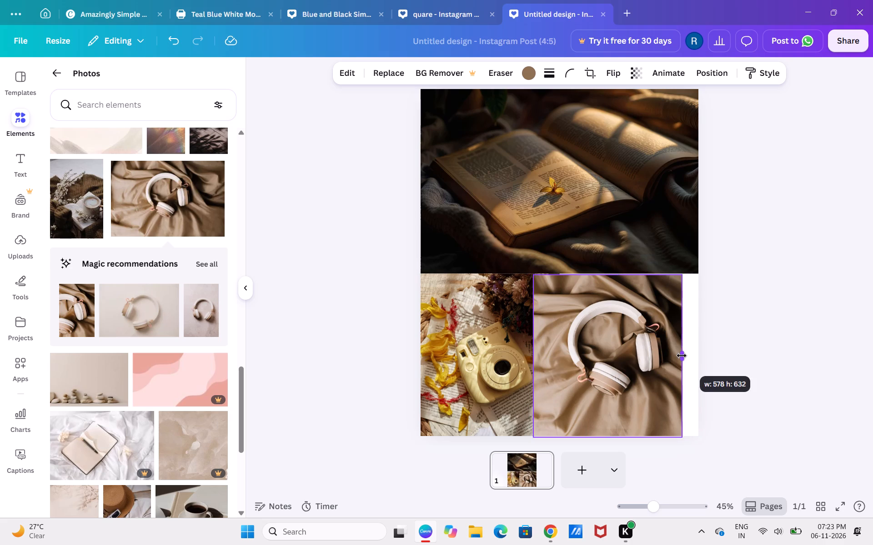
{"action": "left_click_drag", "start_coordinate": [682, 356], "coordinate": [681, 356]}
{"action": "left_click_drag", "start_coordinate": [562, 347], "coordinate": [593, 352]}
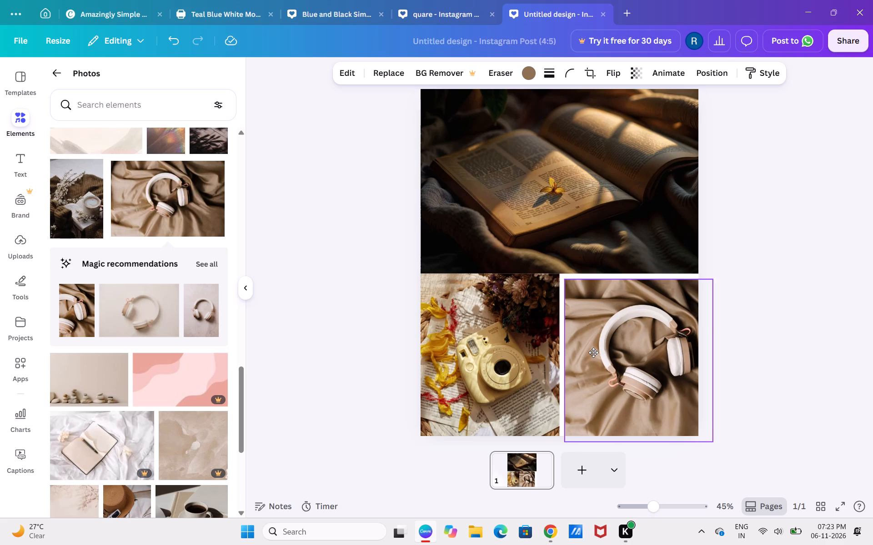
{"action": "left_click_drag", "start_coordinate": [593, 352], "coordinate": [588, 349]}
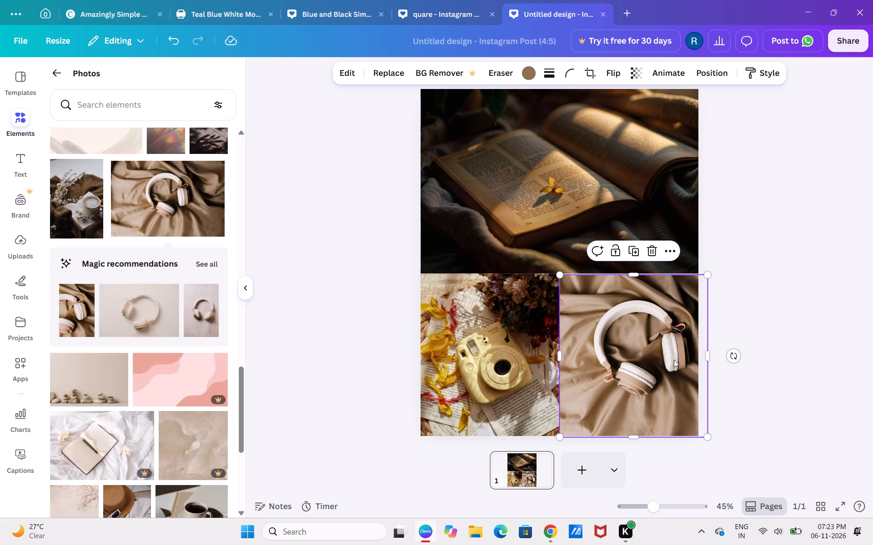
Widen the headphones photo, align it flush under the book photo, and crop both sides to the camera photo and page edge.
{"action": "left_click_drag", "start_coordinate": [709, 358], "coordinate": [726, 358]}
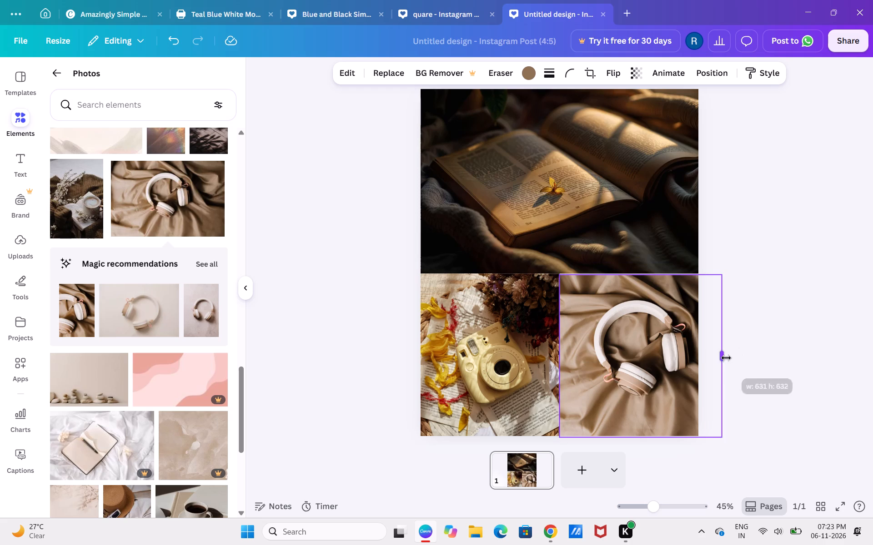
{"action": "left_click_drag", "start_coordinate": [726, 358], "coordinate": [733, 358]}
{"action": "left_click_drag", "start_coordinate": [658, 356], "coordinate": [627, 352]}
{"action": "left_click_drag", "start_coordinate": [629, 353], "coordinate": [637, 359]}
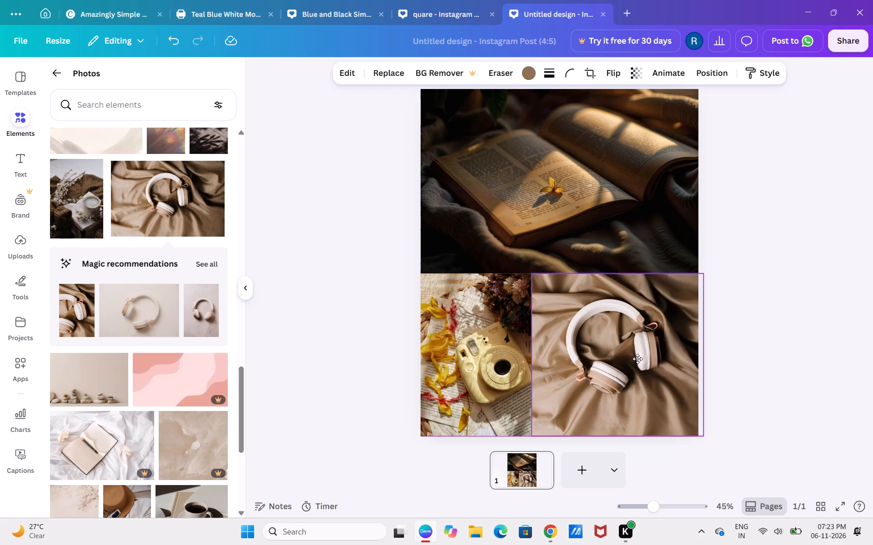
{"action": "left_click_drag", "start_coordinate": [637, 359], "coordinate": [633, 361]}
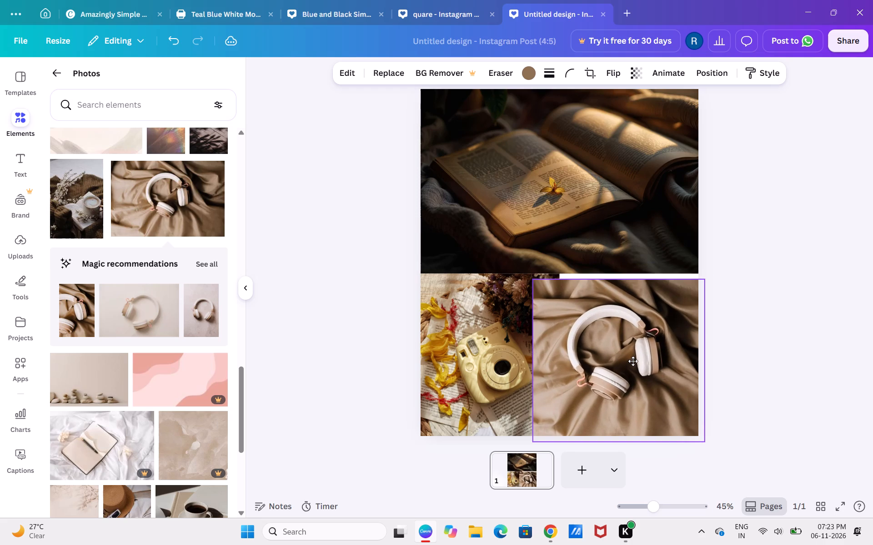
{"action": "left_click_drag", "start_coordinate": [633, 361], "coordinate": [648, 392]}
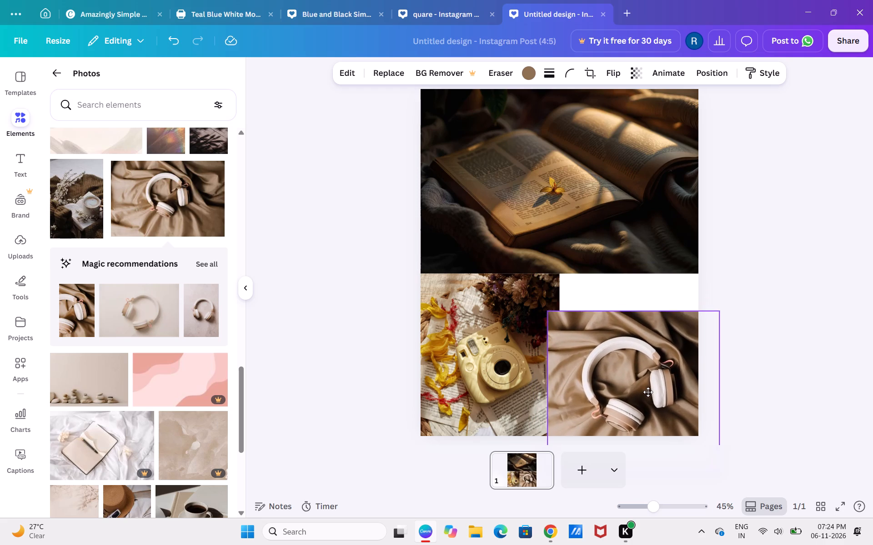
{"action": "left_click_drag", "start_coordinate": [648, 392], "coordinate": [650, 361]}
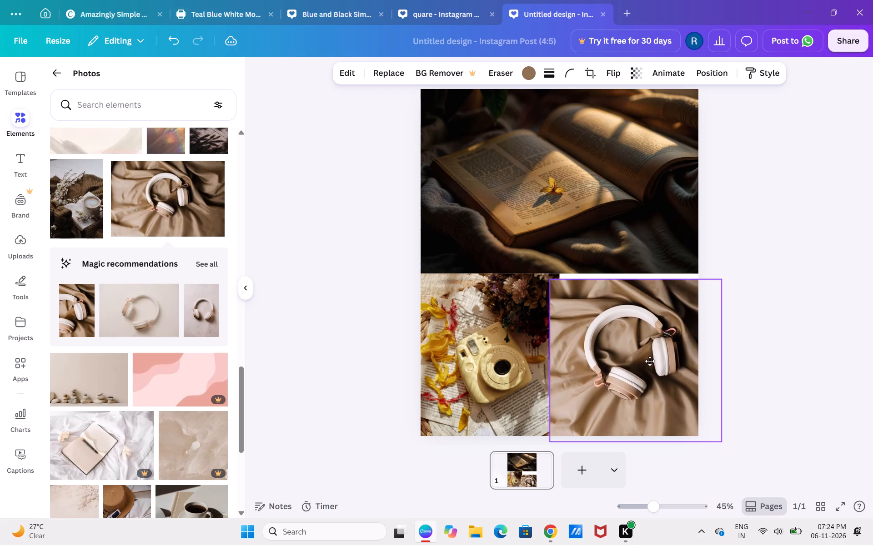
{"action": "left_click_drag", "start_coordinate": [650, 361], "coordinate": [650, 352]}
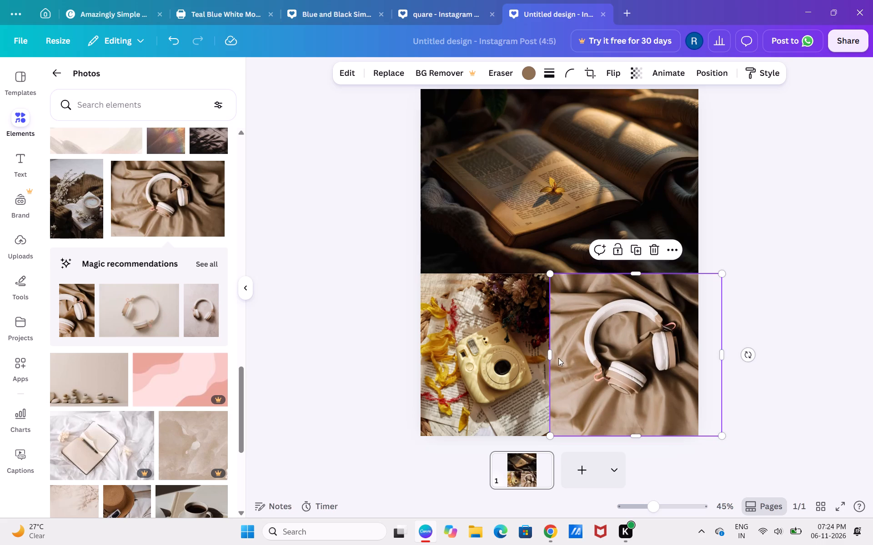
{"action": "left_click_drag", "start_coordinate": [552, 355], "coordinate": [565, 356]}
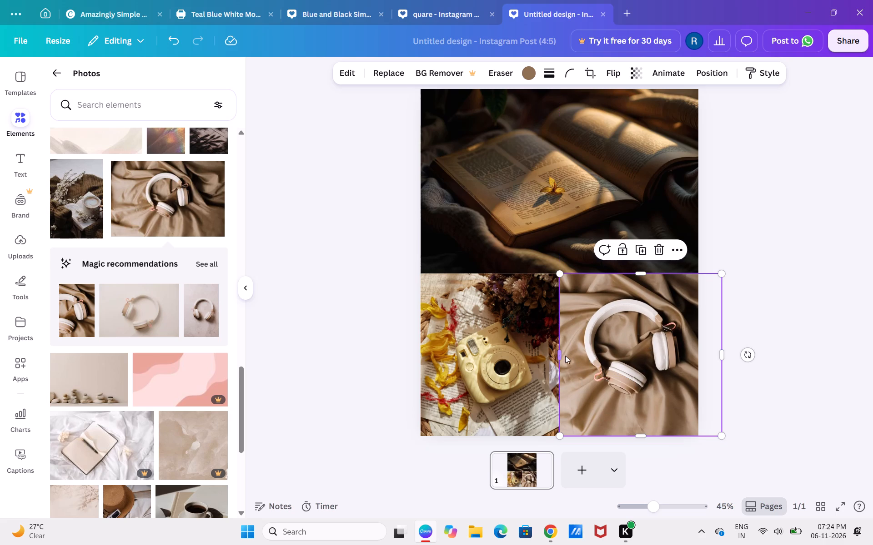
{"action": "left_click_drag", "start_coordinate": [719, 352], "coordinate": [717, 352]}
{"action": "left_click_drag", "start_coordinate": [717, 352], "coordinate": [695, 353]}
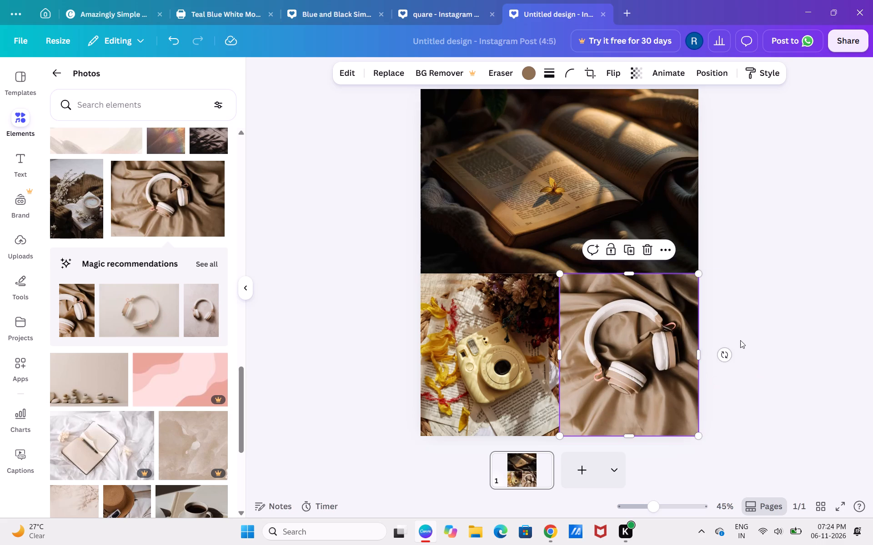
{"action": "left_click", "coordinate": [742, 340]}
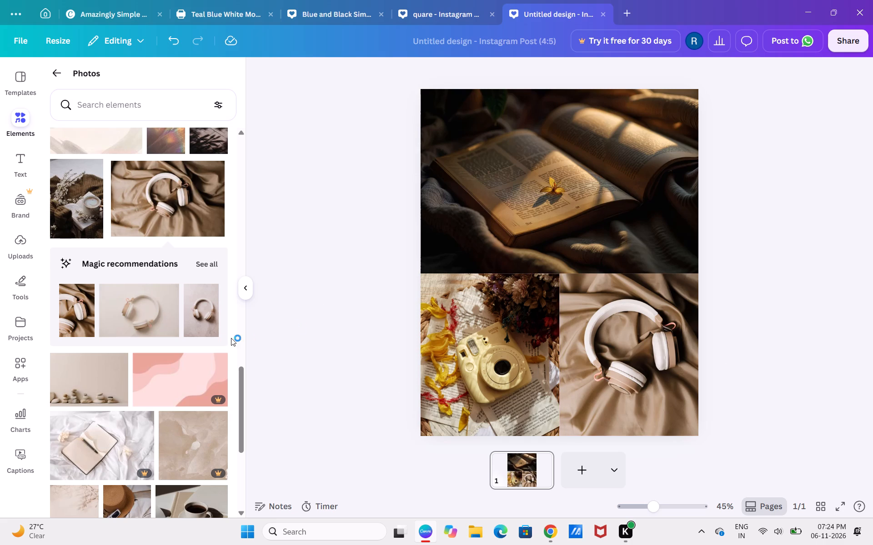
Browse the stock photos for another picture, trying the heart-lights photo over the camera photo.
{"action": "scroll", "coordinate": [125, 368], "scroll_direction": "down", "scroll_amount": 1}
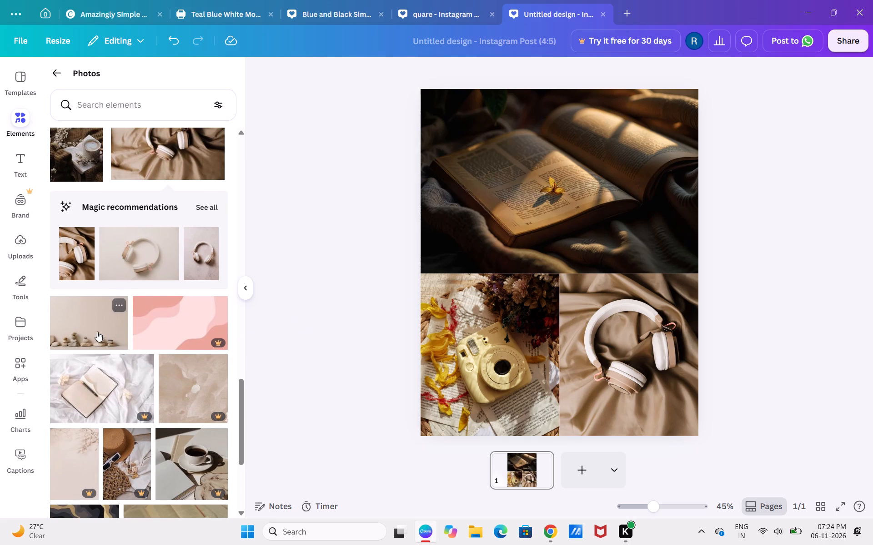
{"action": "scroll", "coordinate": [131, 371], "scroll_direction": "down", "scroll_amount": 5}
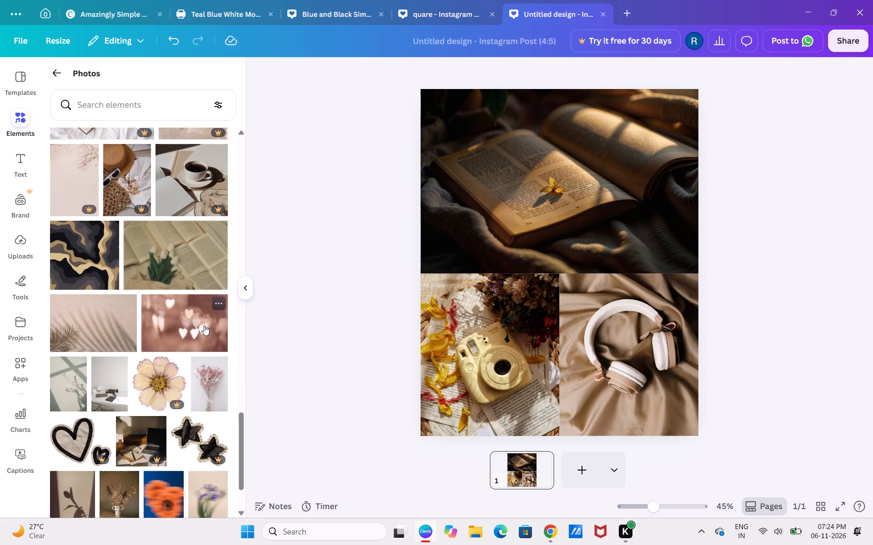
{"action": "left_click_drag", "start_coordinate": [204, 325], "coordinate": [350, 267]}
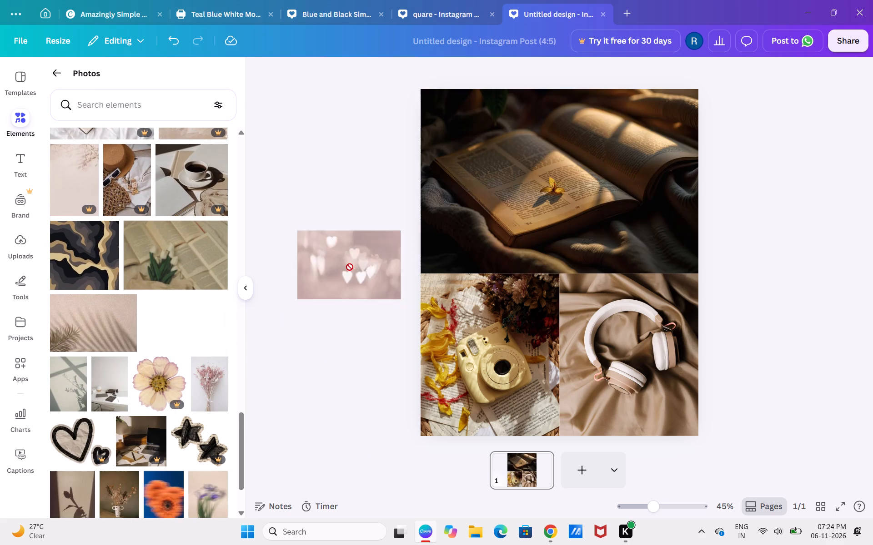
{"action": "left_click_drag", "start_coordinate": [350, 267], "coordinate": [458, 283]}
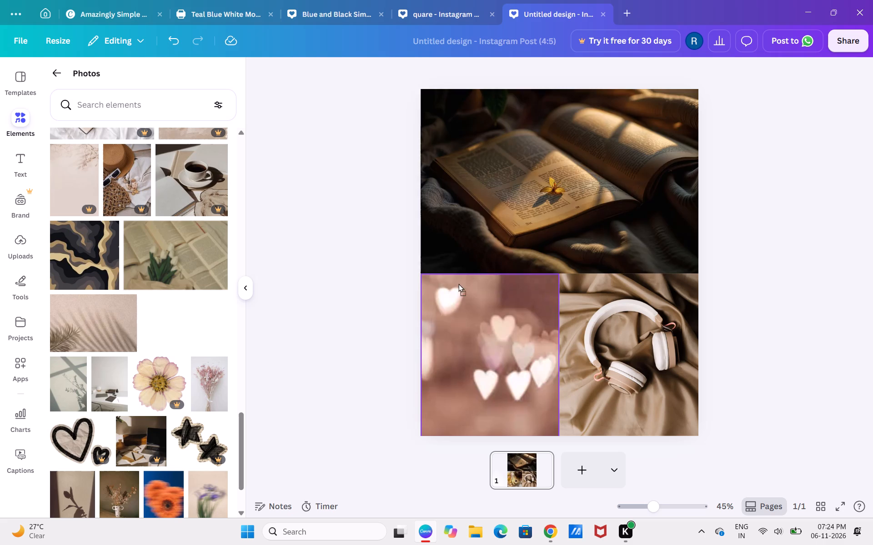
{"action": "left_click_drag", "start_coordinate": [458, 283], "coordinate": [116, 320]}
{"action": "scroll", "coordinate": [104, 313], "scroll_direction": "down", "scroll_amount": 3}
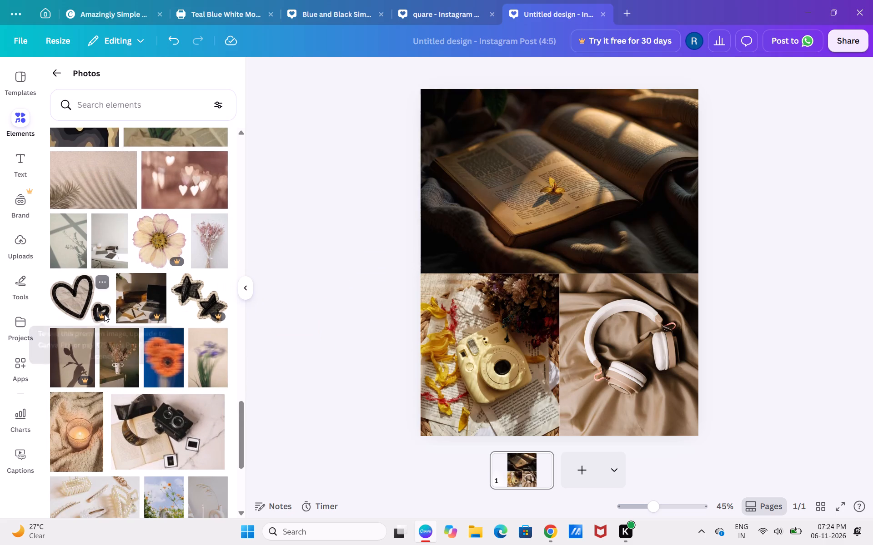
{"action": "scroll", "coordinate": [104, 314], "scroll_direction": "down", "scroll_amount": 2}
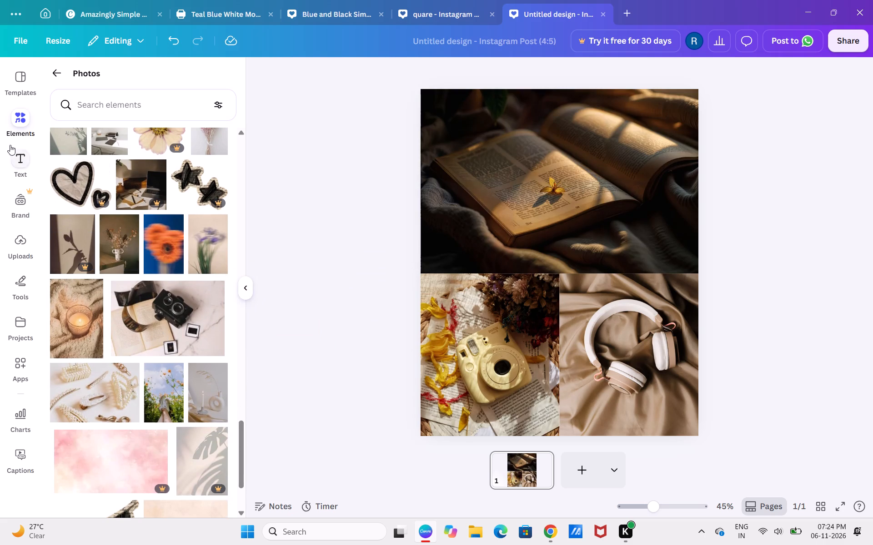
Leave the stock photos and open the Graphics collection of elements.
{"action": "left_click", "coordinate": [14, 119]}
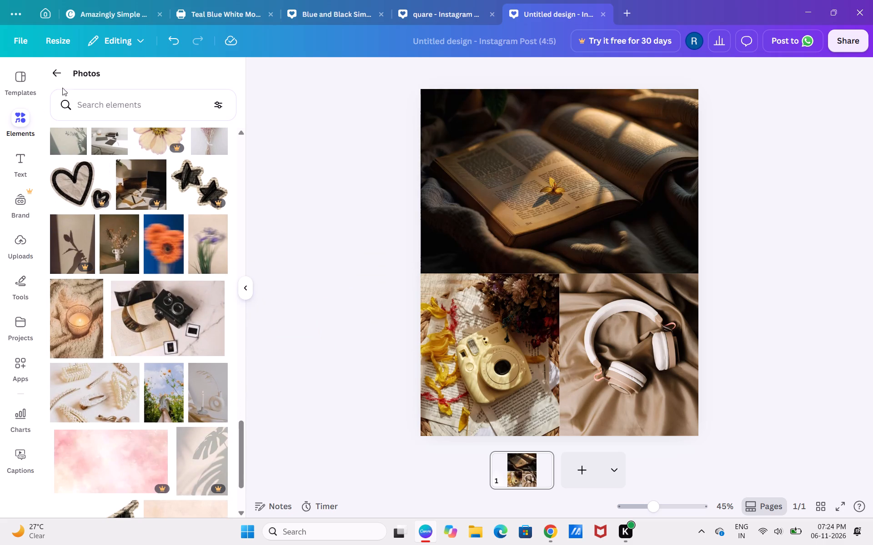
{"action": "left_click", "coordinate": [61, 77]}
{"action": "left_click", "coordinate": [141, 292]}
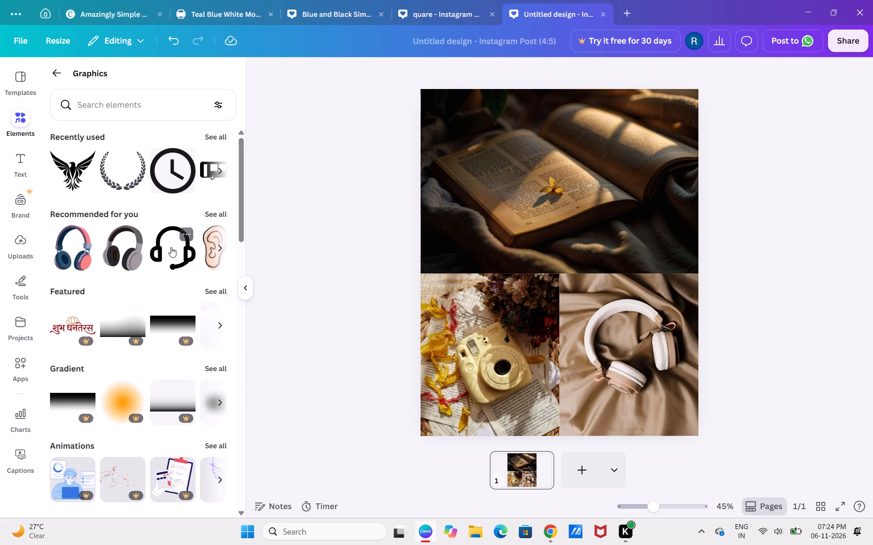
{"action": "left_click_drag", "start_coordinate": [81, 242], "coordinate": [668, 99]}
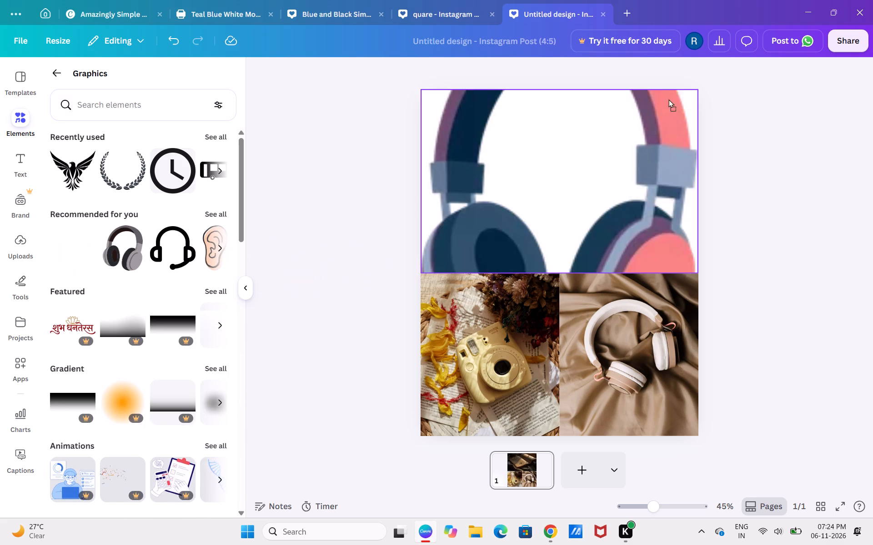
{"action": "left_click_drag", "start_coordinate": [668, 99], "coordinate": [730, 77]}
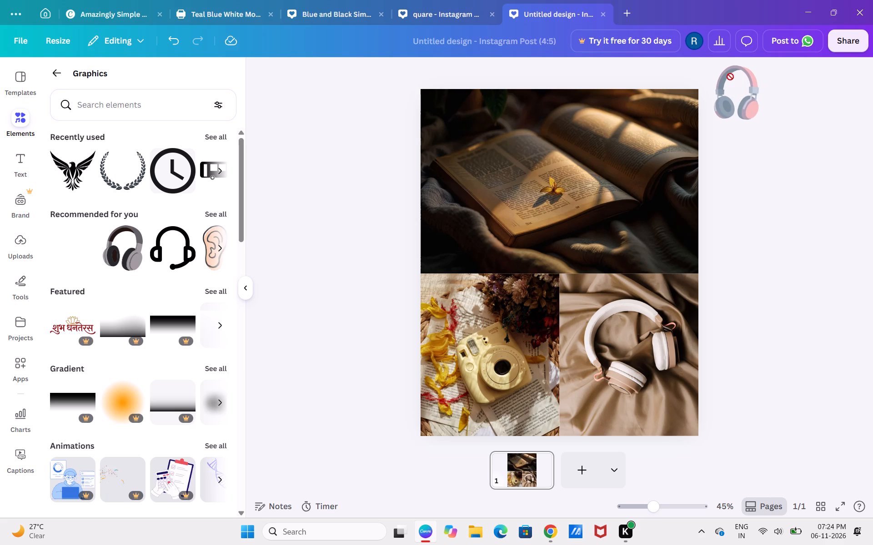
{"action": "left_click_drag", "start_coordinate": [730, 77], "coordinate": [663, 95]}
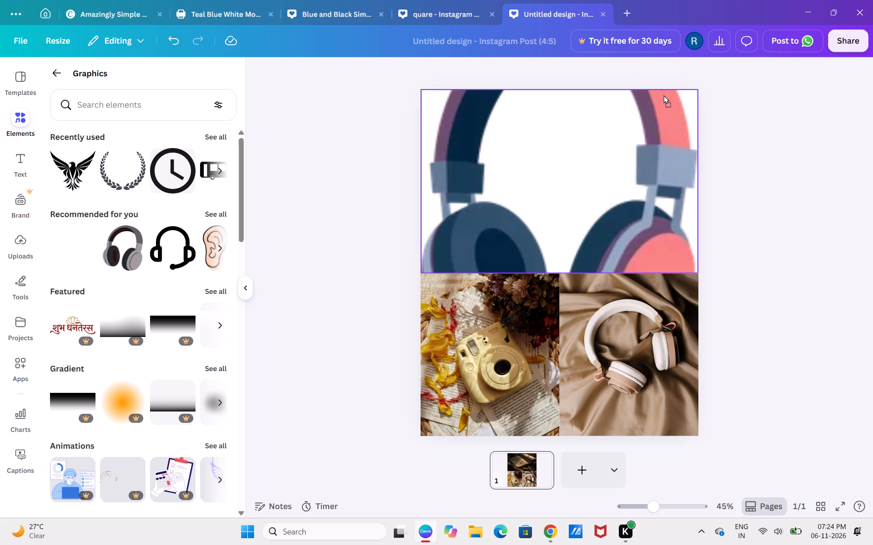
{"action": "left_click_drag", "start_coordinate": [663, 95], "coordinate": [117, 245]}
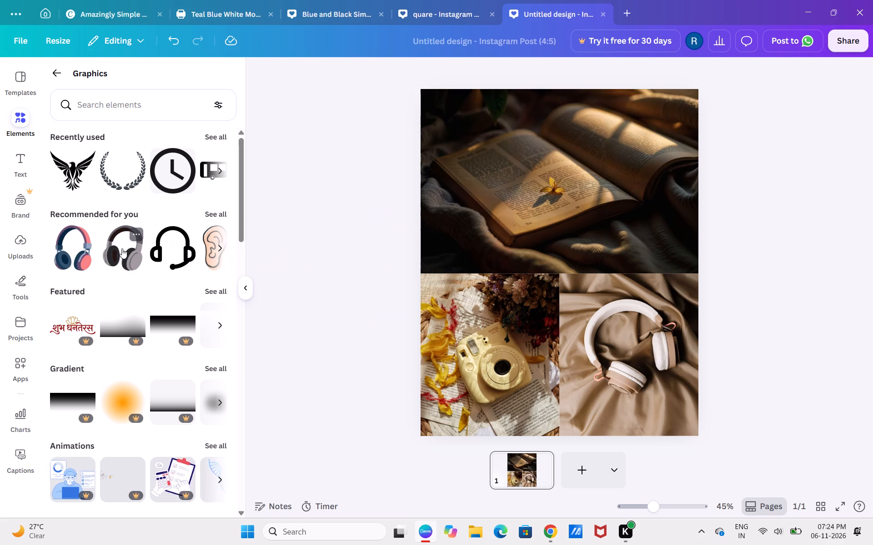
Add the black line-art camera graphic from the recommended graphics onto the lower part of the book photo.
{"action": "left_click", "coordinate": [221, 213]}
{"action": "scroll", "coordinate": [114, 265], "scroll_direction": "down", "scroll_amount": 1}
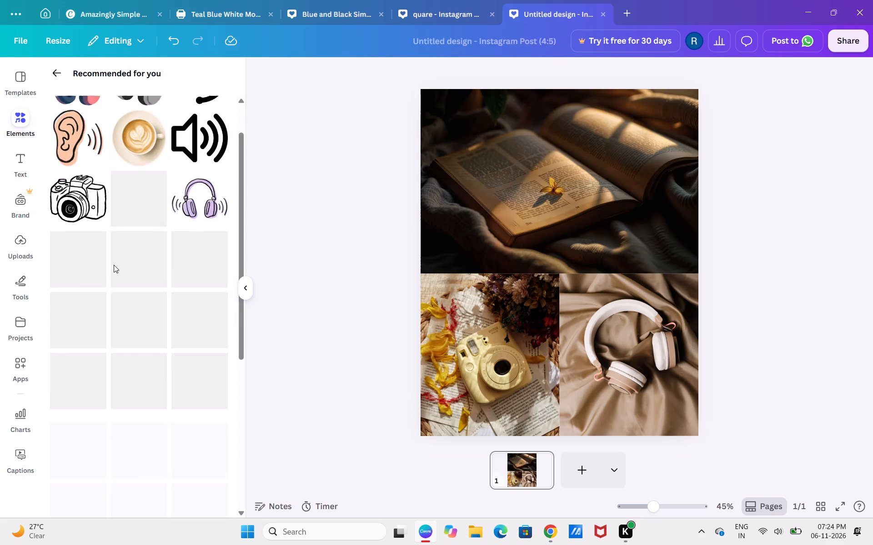
{"action": "scroll", "coordinate": [114, 265], "scroll_direction": "down", "scroll_amount": 1}
{"action": "left_click_drag", "start_coordinate": [80, 124], "coordinate": [85, 130]}
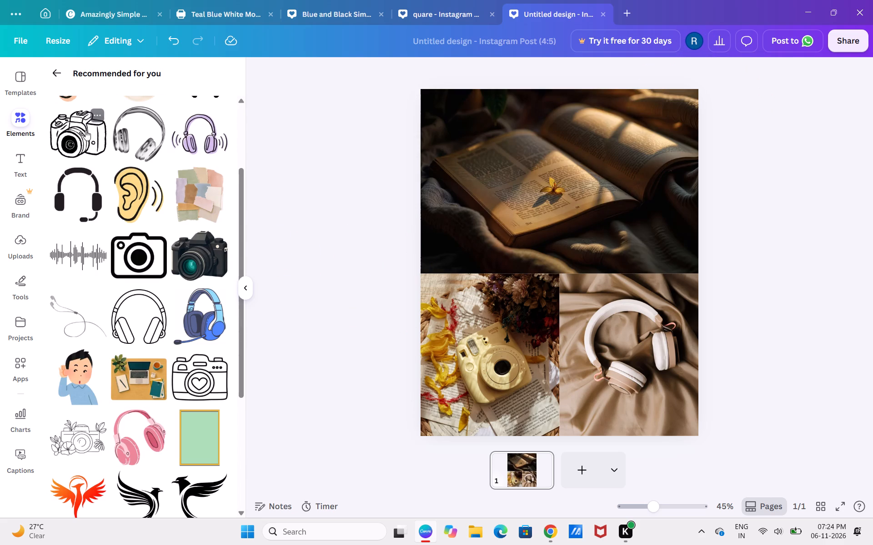
{"action": "left_click_drag", "start_coordinate": [85, 130], "coordinate": [621, 210]}
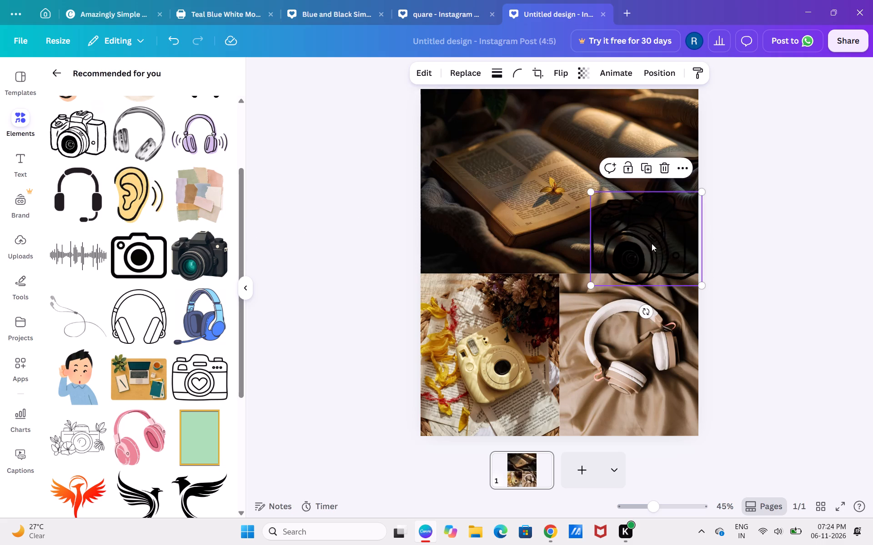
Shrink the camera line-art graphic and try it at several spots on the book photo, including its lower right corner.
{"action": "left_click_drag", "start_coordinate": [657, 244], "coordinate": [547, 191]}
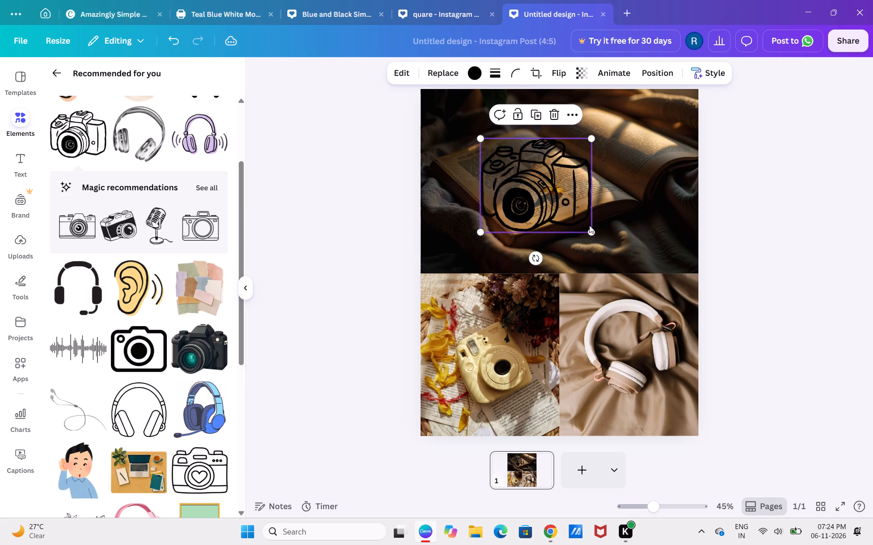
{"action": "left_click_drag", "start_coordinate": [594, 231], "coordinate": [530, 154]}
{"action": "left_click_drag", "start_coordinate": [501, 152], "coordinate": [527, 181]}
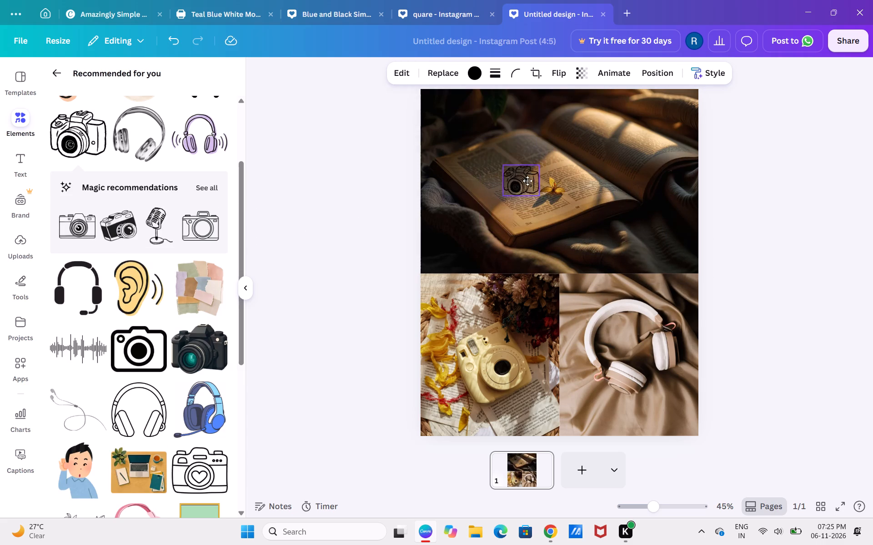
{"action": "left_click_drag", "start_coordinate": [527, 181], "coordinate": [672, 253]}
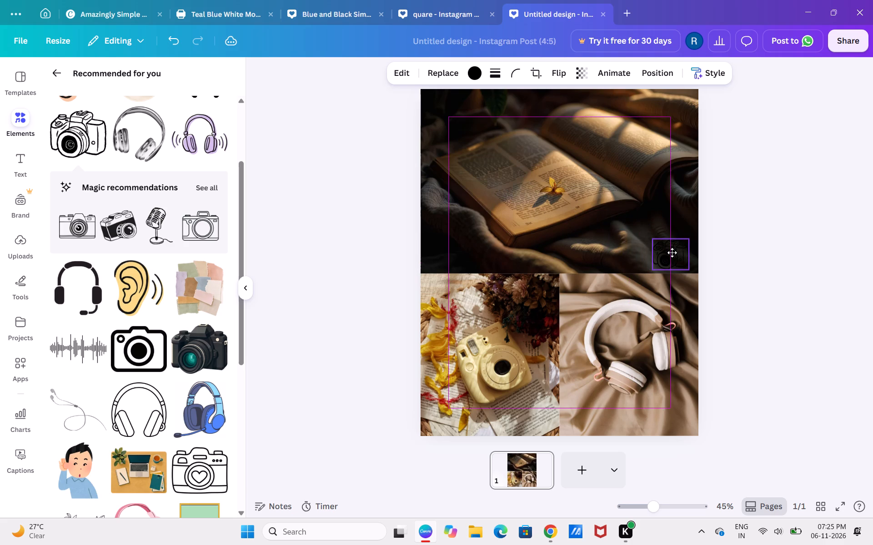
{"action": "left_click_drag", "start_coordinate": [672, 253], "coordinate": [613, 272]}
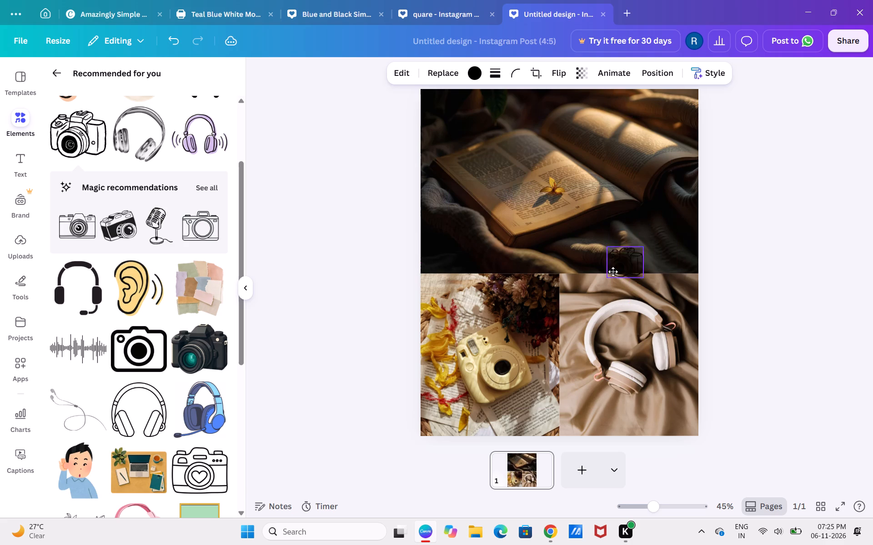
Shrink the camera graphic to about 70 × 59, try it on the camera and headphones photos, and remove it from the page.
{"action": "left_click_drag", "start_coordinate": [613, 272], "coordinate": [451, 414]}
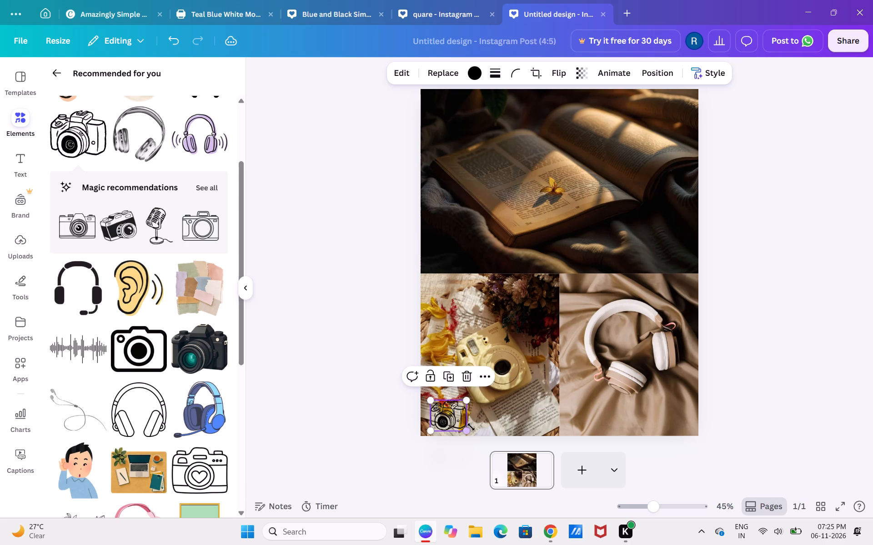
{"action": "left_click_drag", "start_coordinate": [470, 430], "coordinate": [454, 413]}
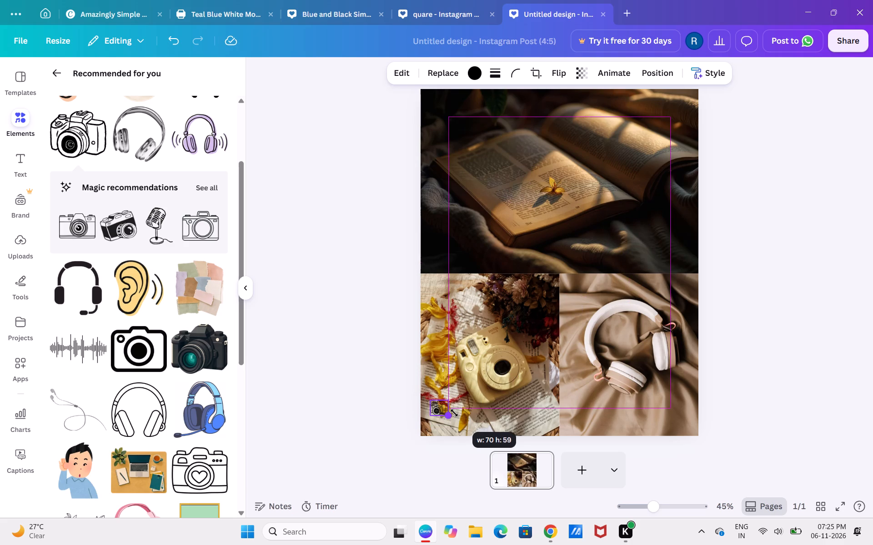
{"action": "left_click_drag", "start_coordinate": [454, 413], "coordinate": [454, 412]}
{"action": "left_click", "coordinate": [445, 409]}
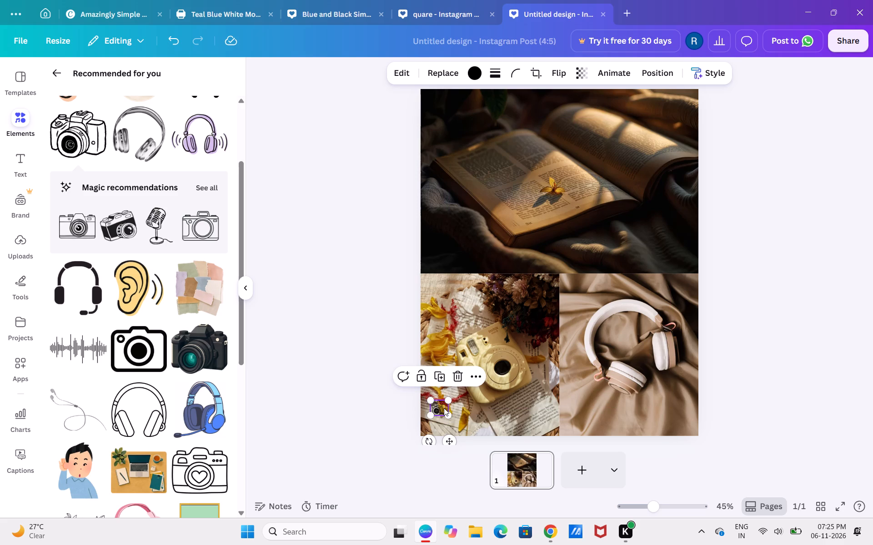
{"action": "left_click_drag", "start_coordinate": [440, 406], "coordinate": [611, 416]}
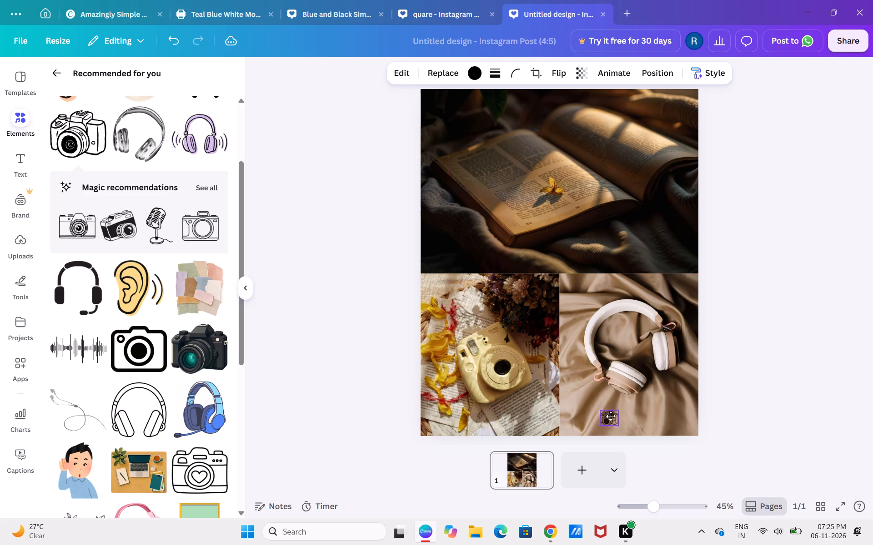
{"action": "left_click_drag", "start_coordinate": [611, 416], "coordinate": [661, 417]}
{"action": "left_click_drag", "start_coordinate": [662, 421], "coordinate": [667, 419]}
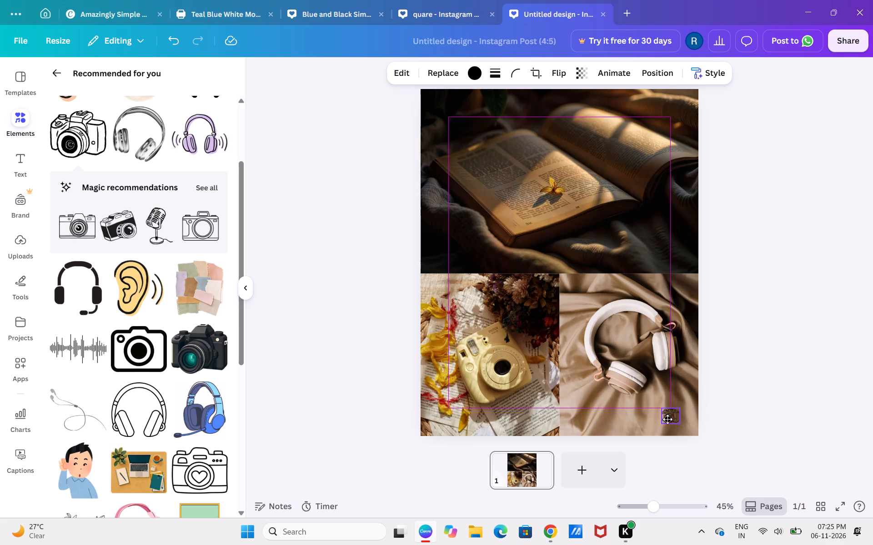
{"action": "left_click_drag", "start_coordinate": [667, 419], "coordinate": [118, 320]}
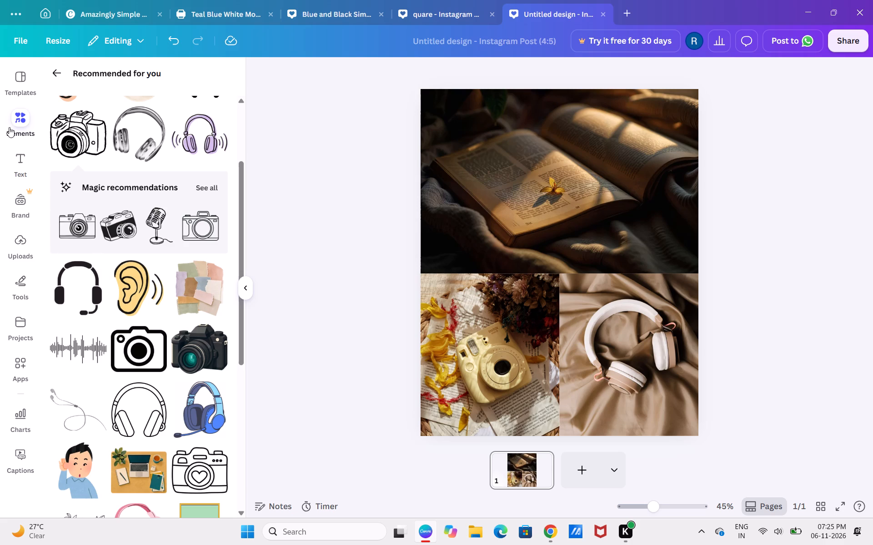
Return to the main Graphics collection and browse its categories for another decorative graphic.
{"action": "left_click", "coordinate": [58, 69]}
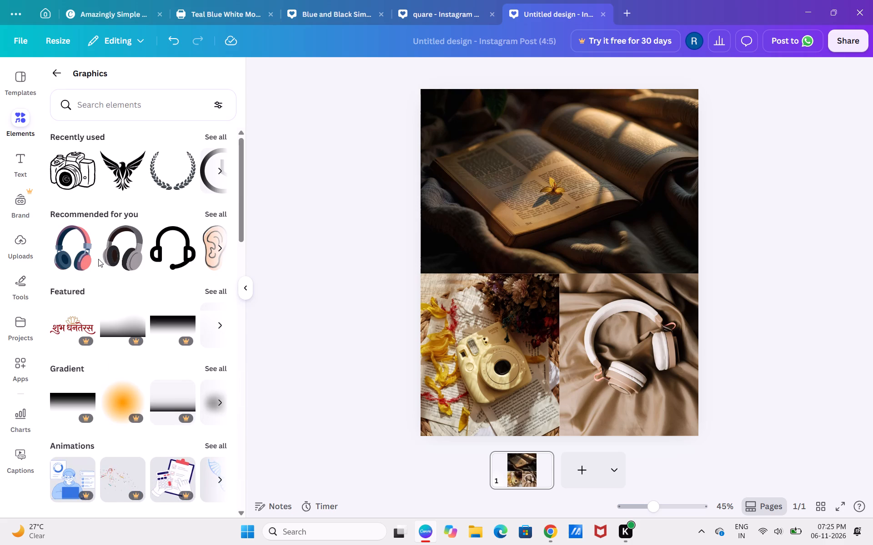
{"action": "scroll", "coordinate": [98, 258], "scroll_direction": "down", "scroll_amount": 5}
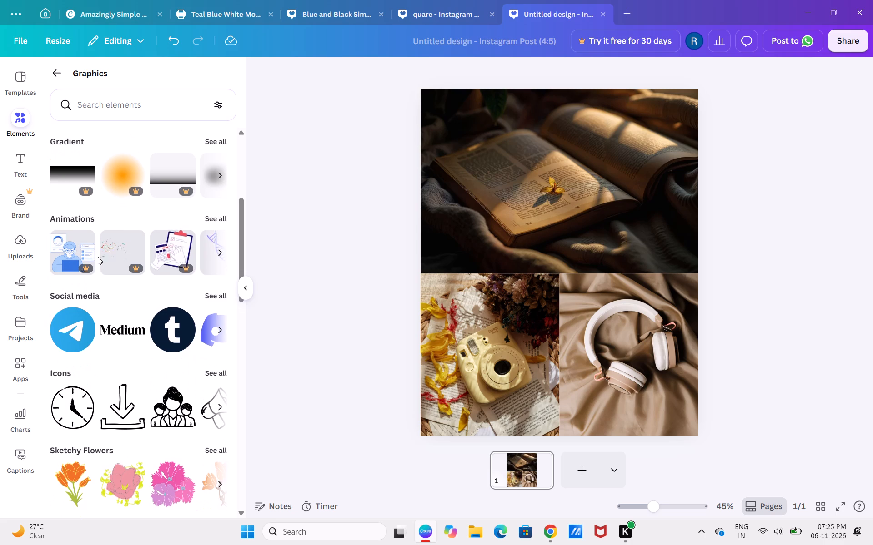
{"action": "scroll", "coordinate": [98, 257], "scroll_direction": "down", "scroll_amount": 5}
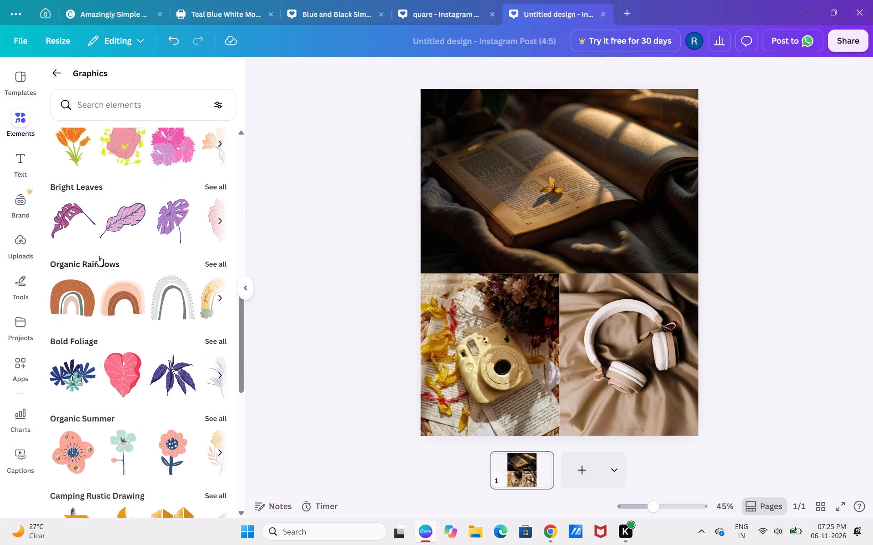
{"action": "scroll", "coordinate": [99, 254], "scroll_direction": "up", "scroll_amount": 15}
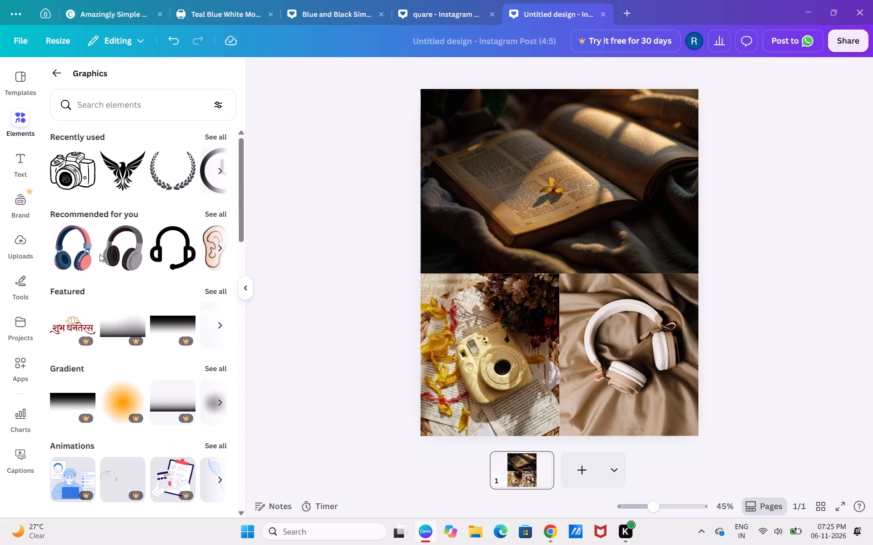
{"action": "left_click", "coordinate": [15, 127]}
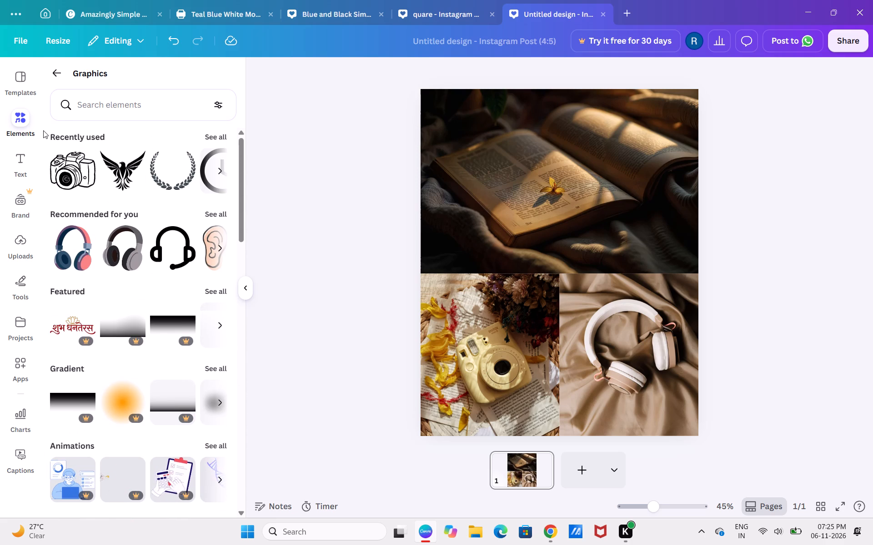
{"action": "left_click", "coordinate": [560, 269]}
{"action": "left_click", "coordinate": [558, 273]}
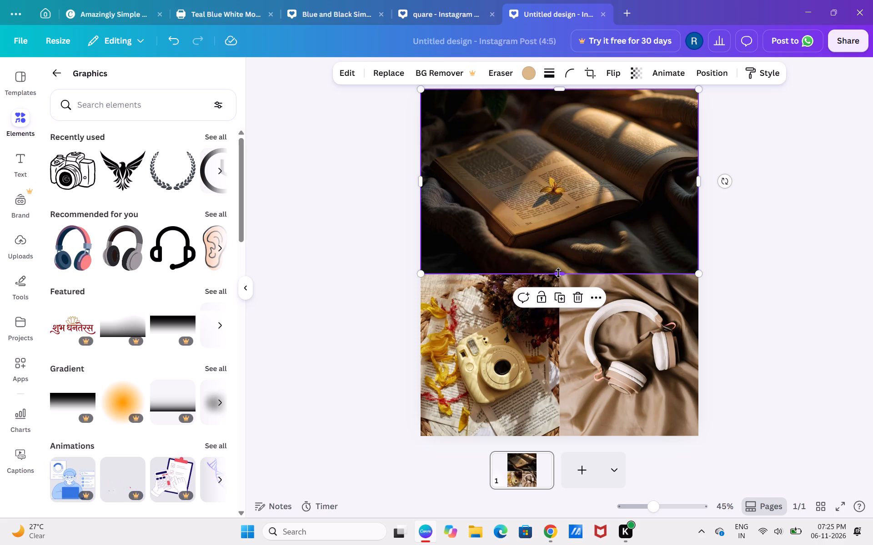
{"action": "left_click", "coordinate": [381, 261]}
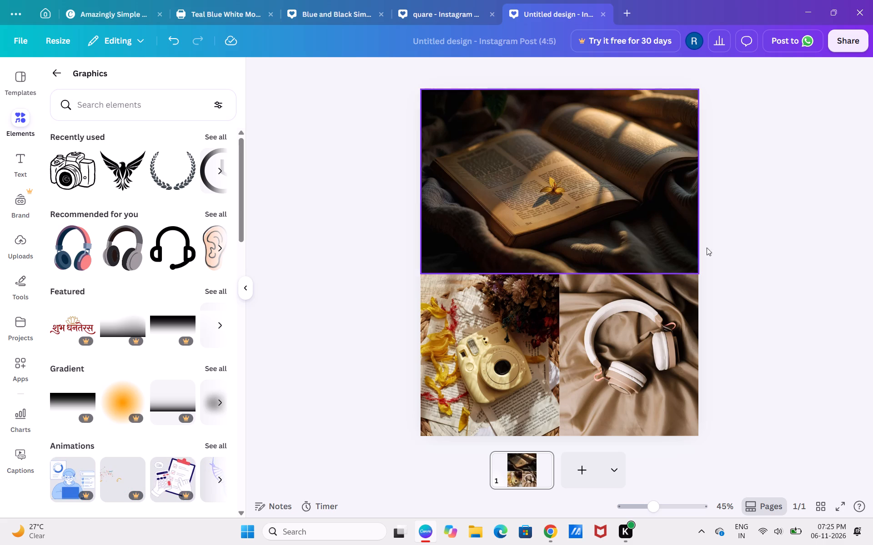
Switch to Chrome, search Google for "give some quote about aesthetics", and read the full AI overview before closing the results.
{"action": "left_click", "coordinate": [550, 536]}
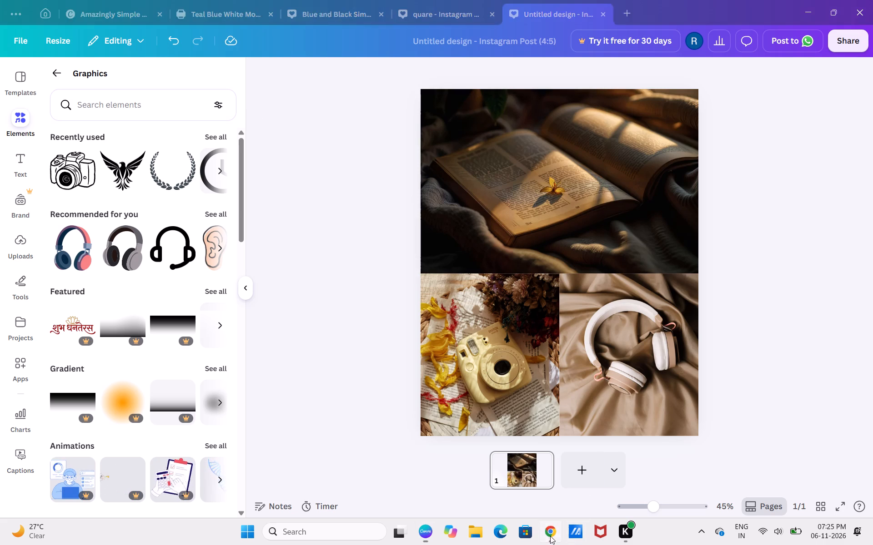
{"action": "left_click_drag", "start_coordinate": [470, 68], "coordinate": [93, 63]}
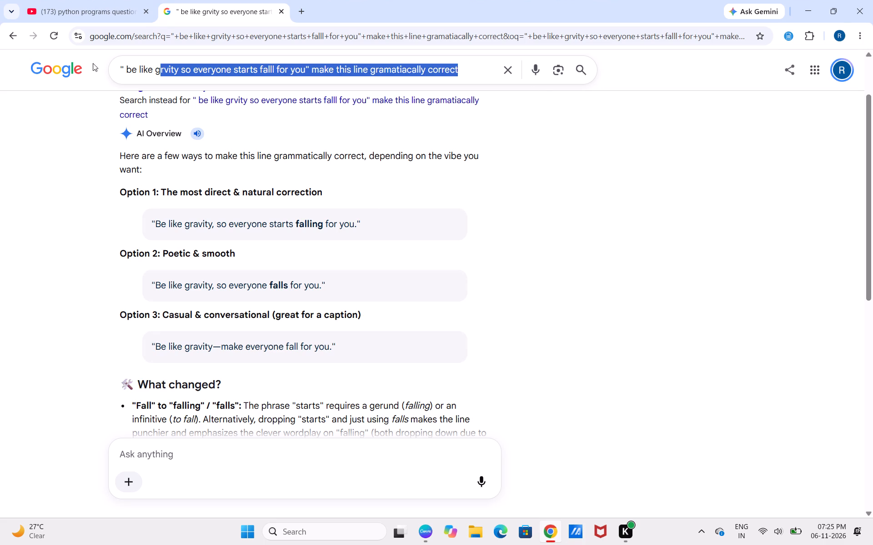
{"action": "left_click_drag", "start_coordinate": [93, 63], "coordinate": [0, 63]}
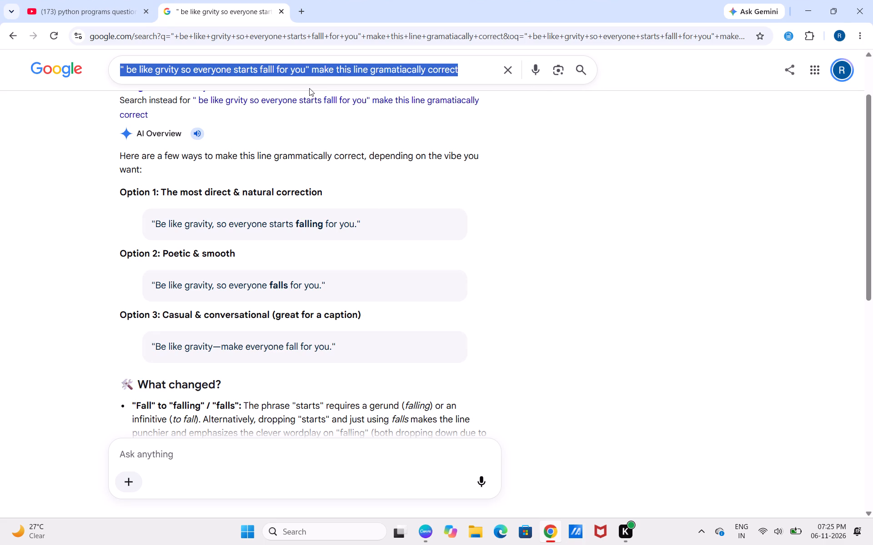
{"action": "type", "text": "give some quote"}
{"action": "key", "text": "space"}
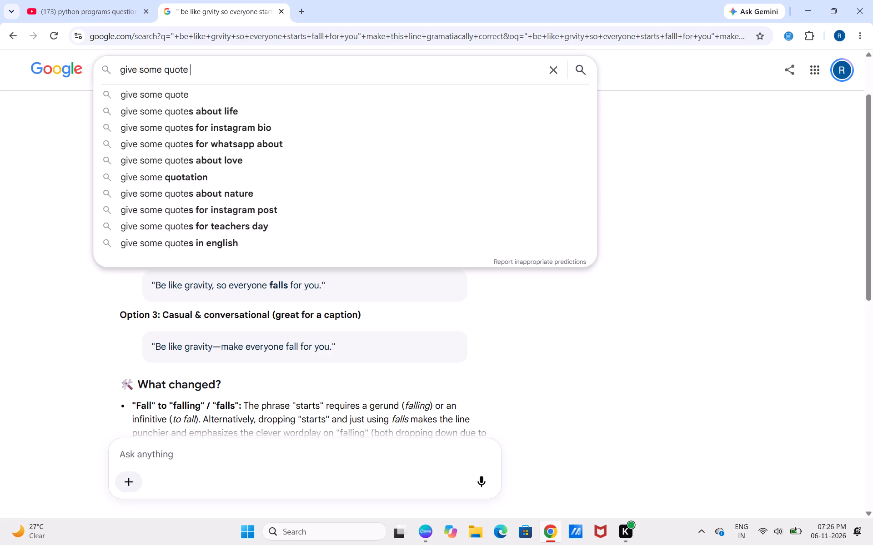
{"action": "type", "text": "about aesthetics"}
{"action": "key", "text": "space"}
{"action": "key", "text": "Return"}
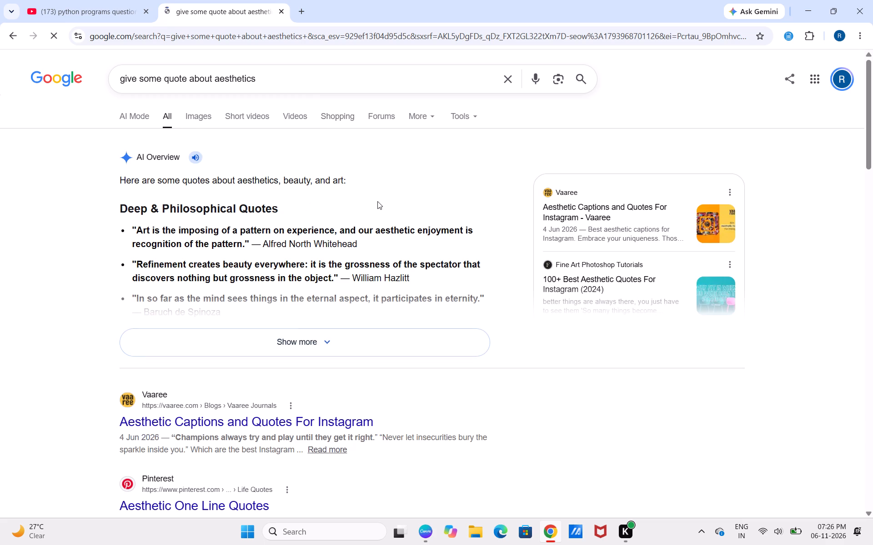
{"action": "scroll", "coordinate": [377, 201], "scroll_direction": "down", "scroll_amount": 1}
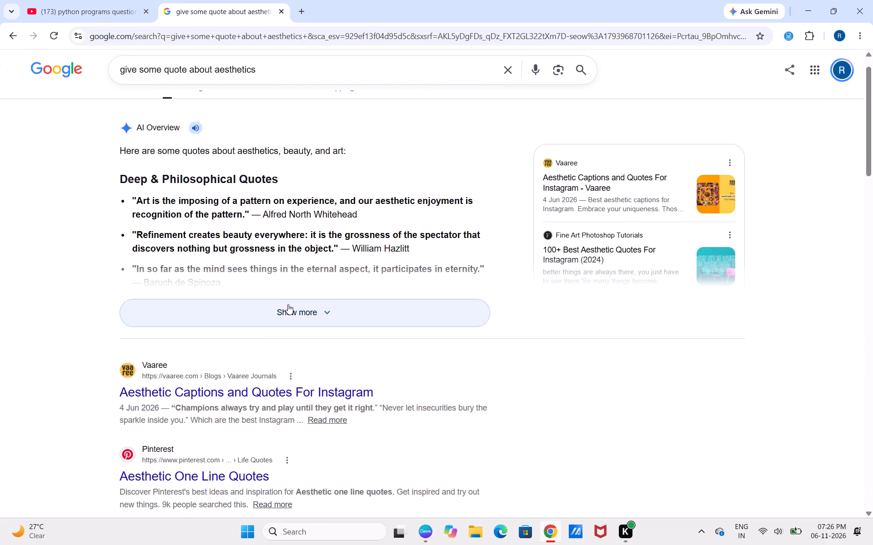
{"action": "left_click", "coordinate": [288, 304]}
{"action": "scroll", "coordinate": [288, 304], "scroll_direction": "down", "scroll_amount": 2}
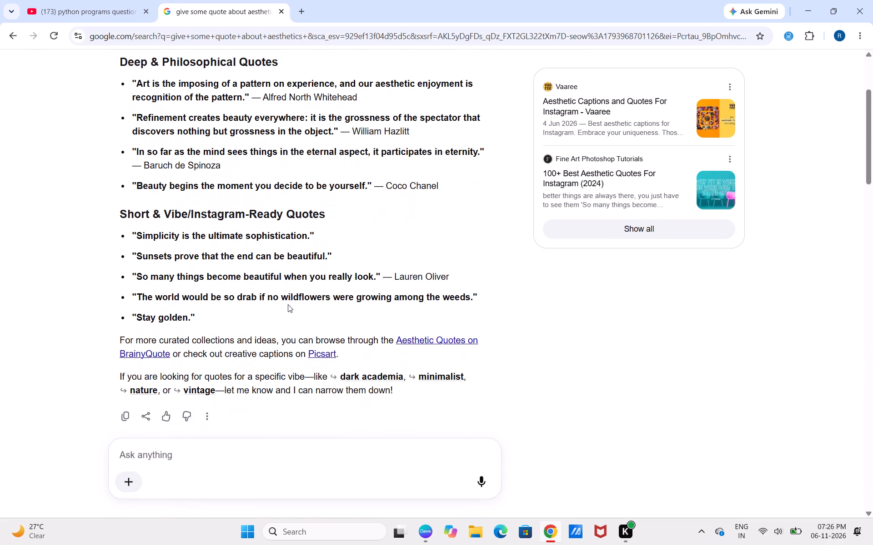
{"action": "scroll", "coordinate": [288, 304], "scroll_direction": "down", "scroll_amount": 1}
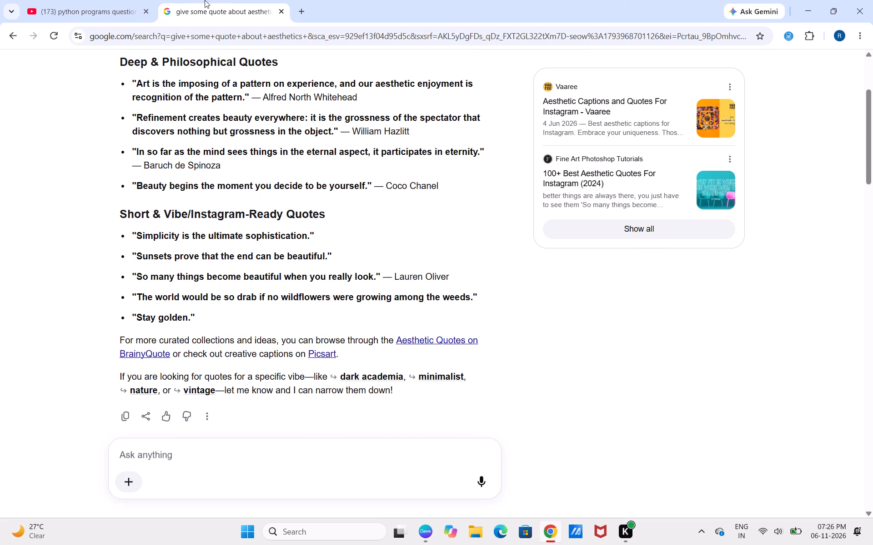
{"action": "left_click", "coordinate": [282, 12]}
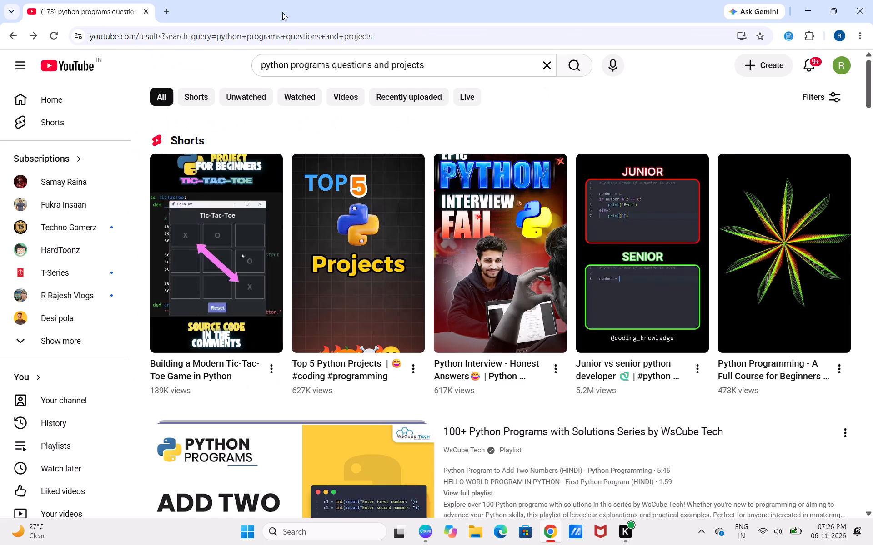
Switch back to Canva and add a text box reading "Art" in the Gagalin font over the book photo.
{"action": "left_click", "coordinate": [430, 527]}
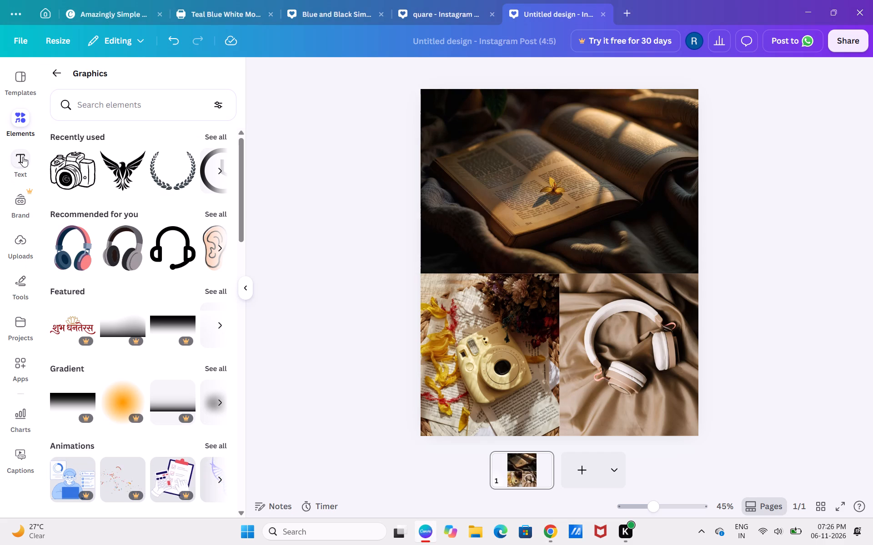
{"action": "left_click", "coordinate": [23, 158]}
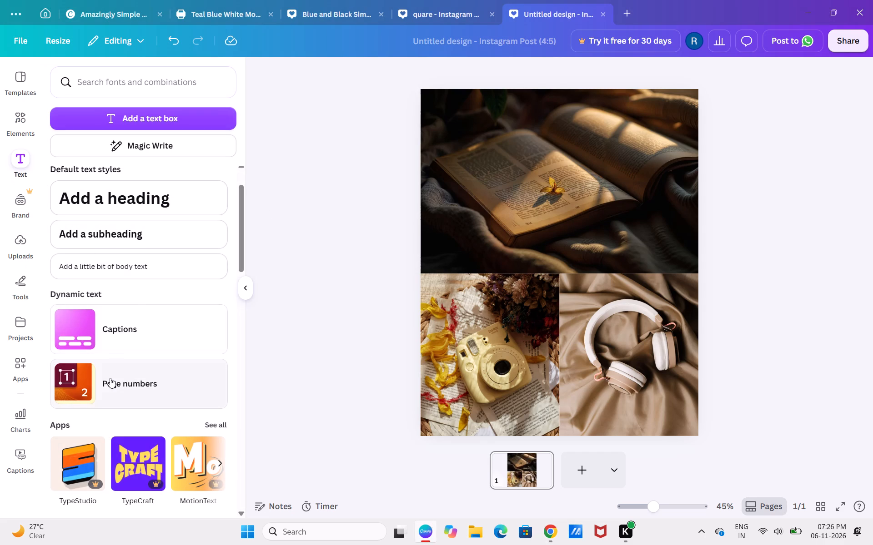
{"action": "left_click", "coordinate": [132, 123]}
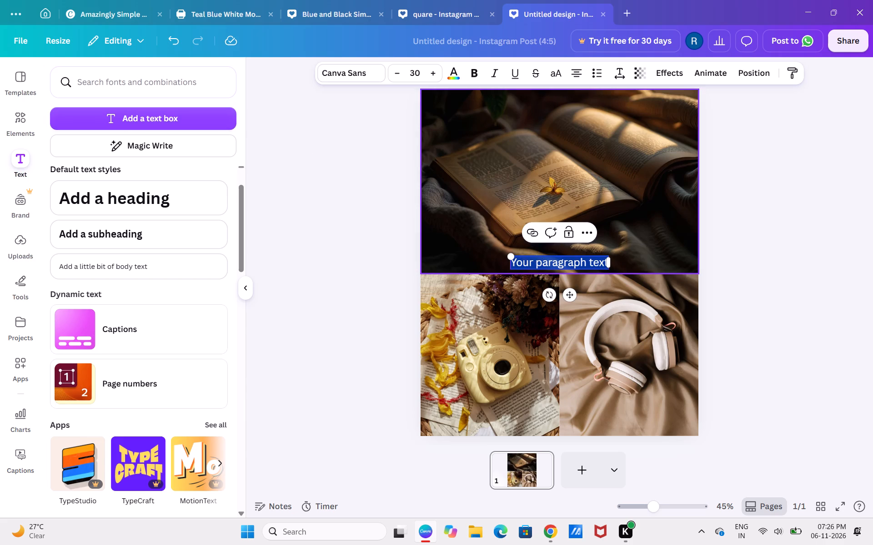
{"action": "left_click", "coordinate": [356, 67]}
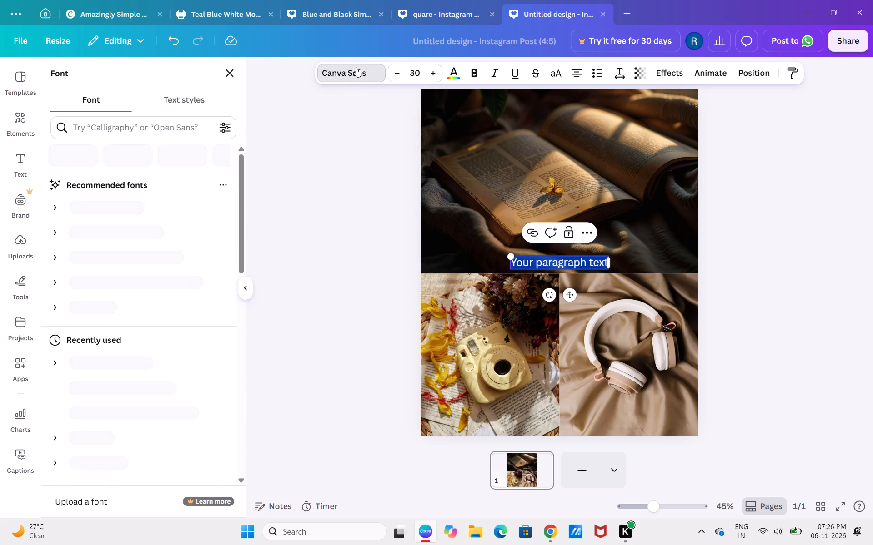
{"action": "scroll", "coordinate": [127, 292], "scroll_direction": "down", "scroll_amount": 2}
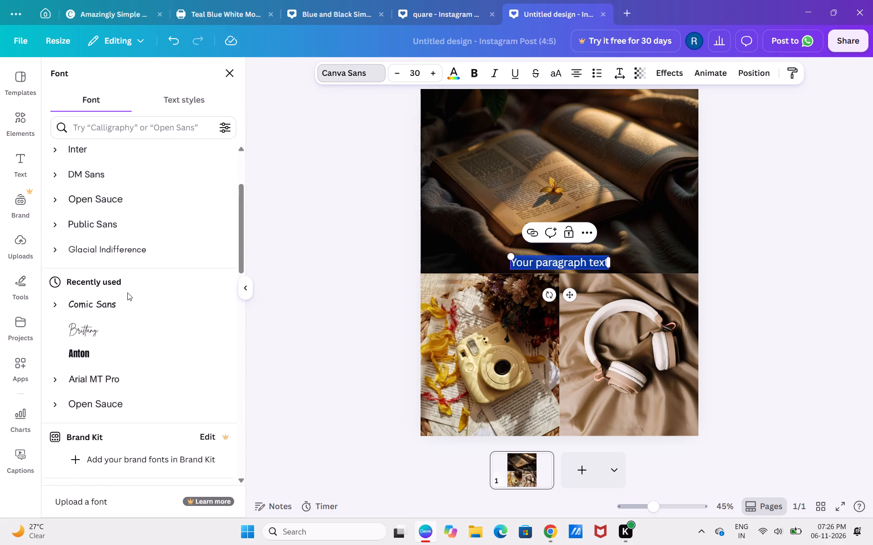
{"action": "scroll", "coordinate": [127, 292], "scroll_direction": "down", "scroll_amount": 4}
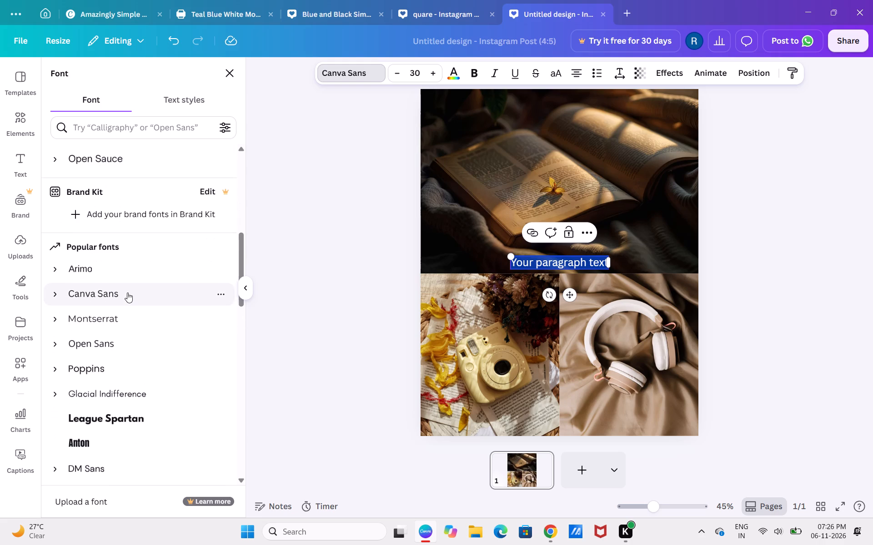
{"action": "scroll", "coordinate": [127, 292], "scroll_direction": "down", "scroll_amount": 2}
{"action": "scroll", "coordinate": [115, 353], "scroll_direction": "down", "scroll_amount": 1}
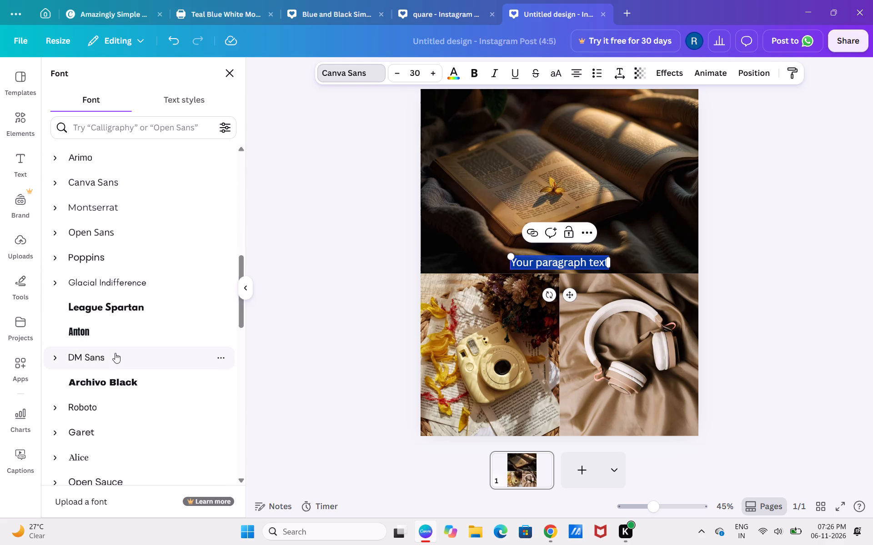
{"action": "scroll", "coordinate": [115, 353], "scroll_direction": "down", "scroll_amount": 5}
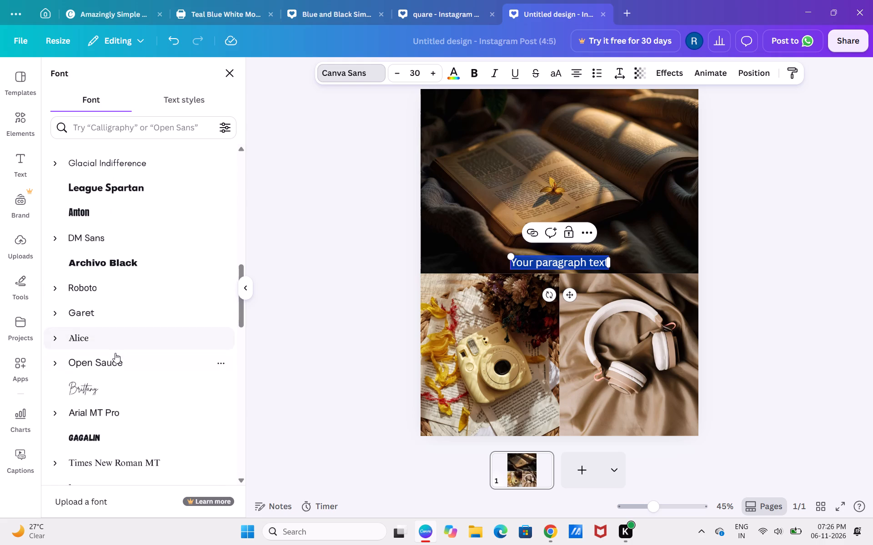
{"action": "left_click", "coordinate": [97, 438]}
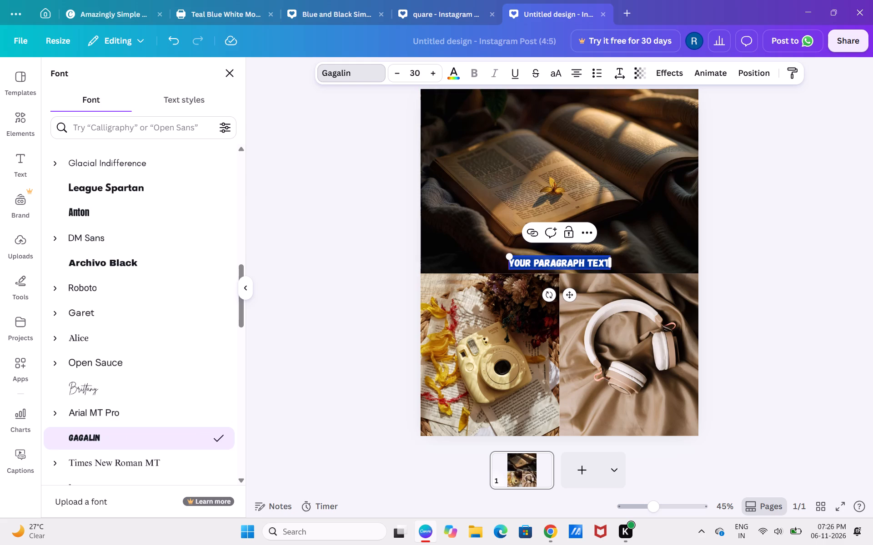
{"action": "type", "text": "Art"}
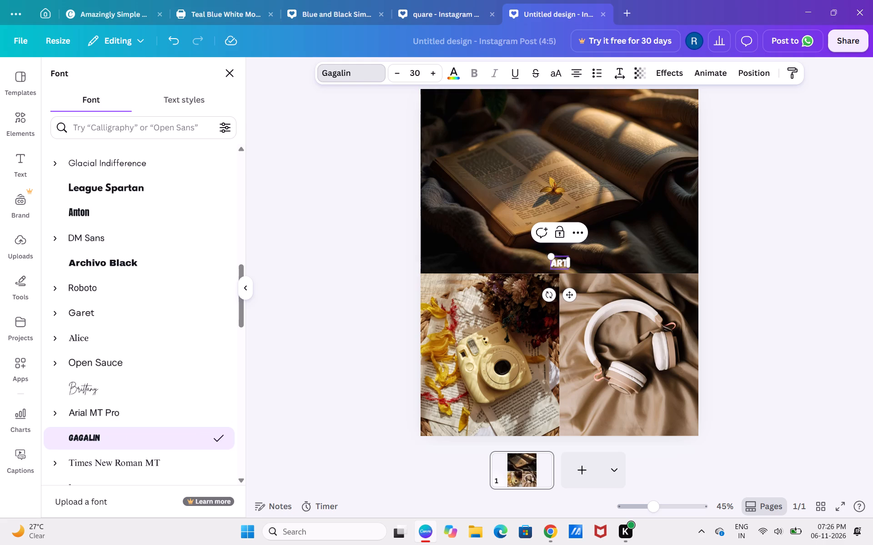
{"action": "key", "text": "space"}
Enlarge the "Art" text to about font size 195 so it spans the lower left part of the book photo.
{"action": "left_click_drag", "start_coordinate": [548, 256], "coordinate": [514, 226]}
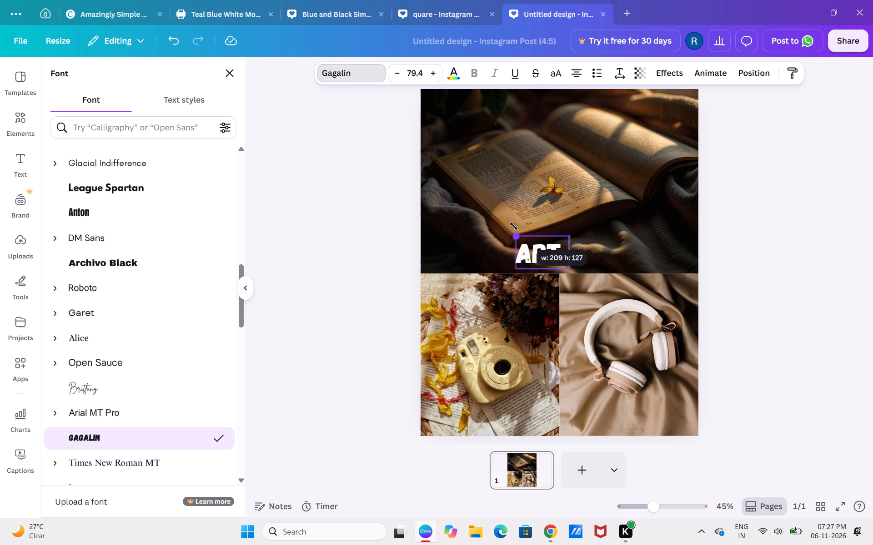
{"action": "left_click_drag", "start_coordinate": [514, 226], "coordinate": [434, 194]}
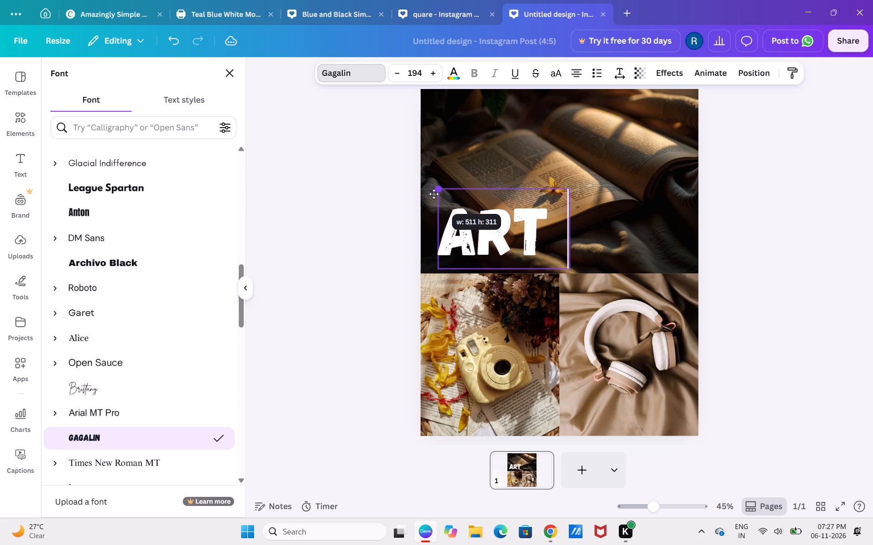
{"action": "left_click_drag", "start_coordinate": [434, 194], "coordinate": [433, 193]}
{"action": "left_click_drag", "start_coordinate": [491, 231], "coordinate": [509, 231]}
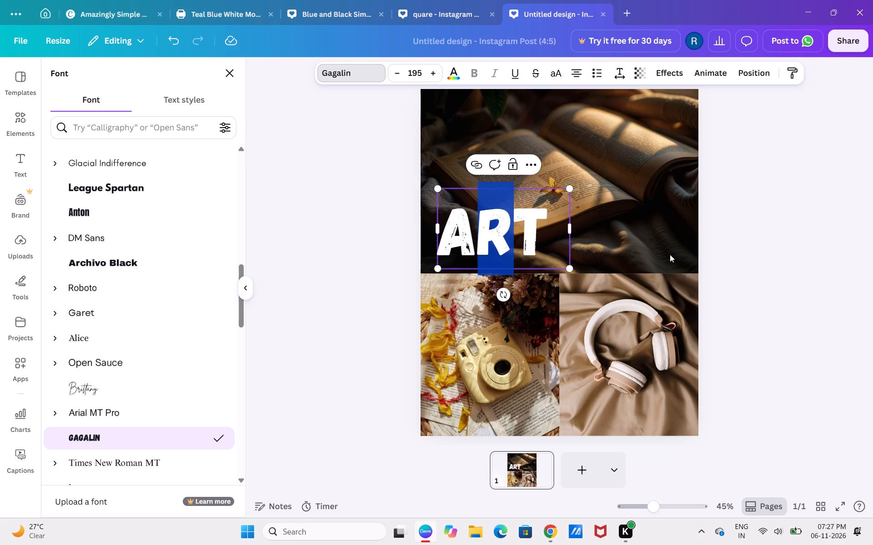
{"action": "left_click", "coordinate": [872, 282]}
Narrow the "ART" text box, shrink the text to about size 101, and place it in the book photo's lower right corner.
{"action": "left_click", "coordinate": [502, 231]}
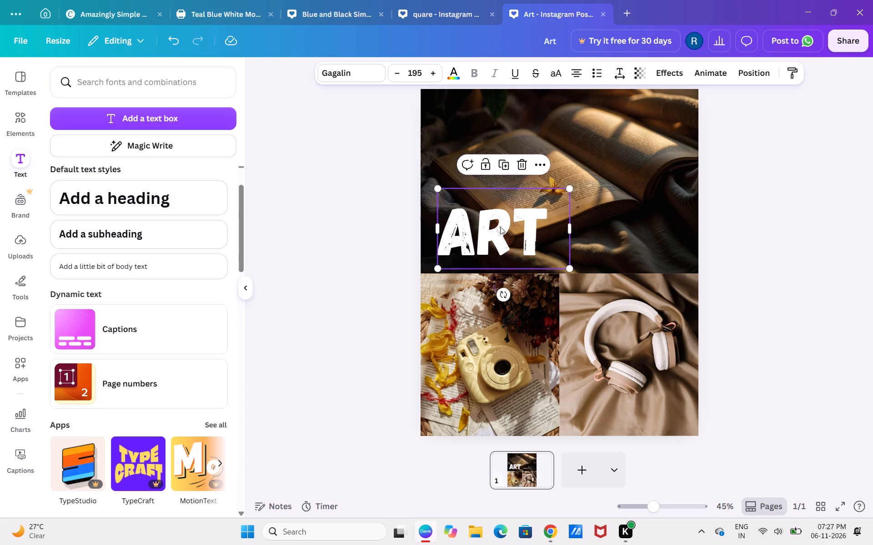
{"action": "left_click_drag", "start_coordinate": [500, 227], "coordinate": [570, 226]}
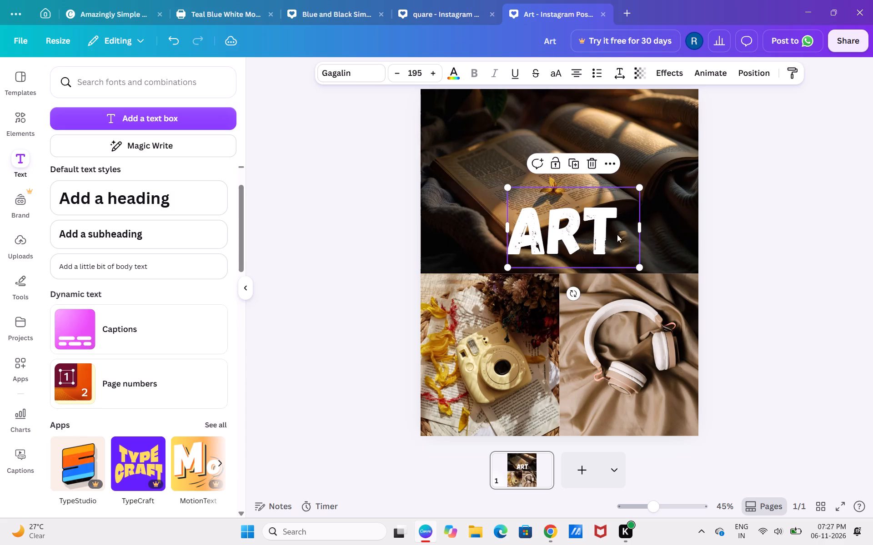
{"action": "left_click_drag", "start_coordinate": [641, 227], "coordinate": [622, 223]}
{"action": "left_click_drag", "start_coordinate": [563, 214], "coordinate": [632, 215]}
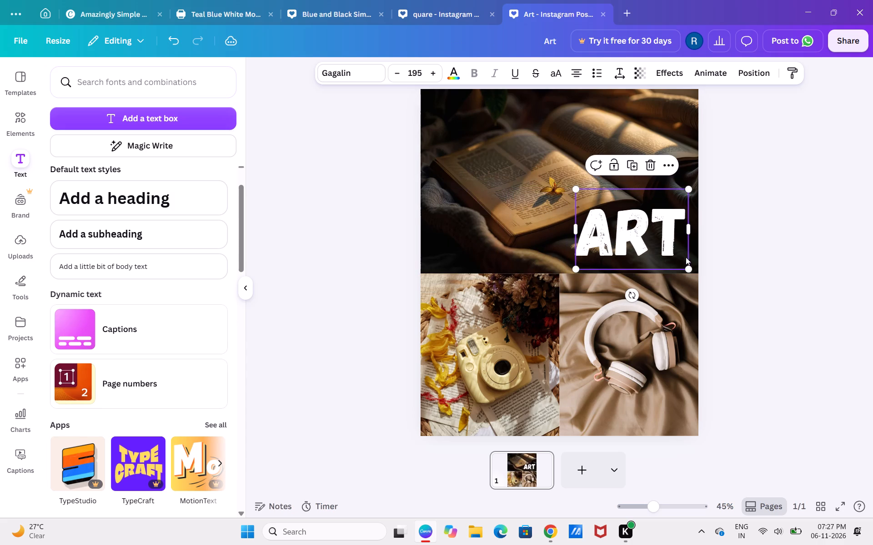
{"action": "left_click", "coordinate": [688, 264]}
{"action": "left_click_drag", "start_coordinate": [686, 268], "coordinate": [621, 237]}
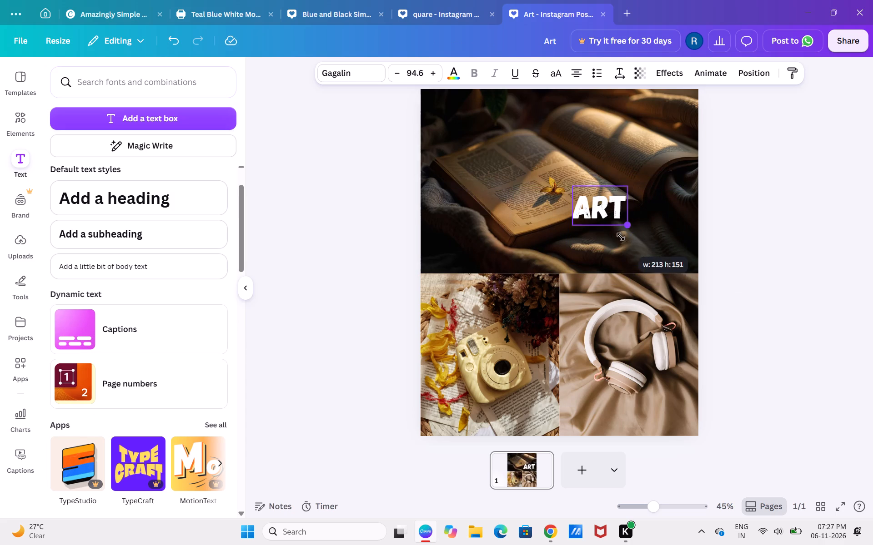
{"action": "left_click_drag", "start_coordinate": [621, 237], "coordinate": [624, 239]}
{"action": "left_click_drag", "start_coordinate": [608, 205], "coordinate": [649, 230]}
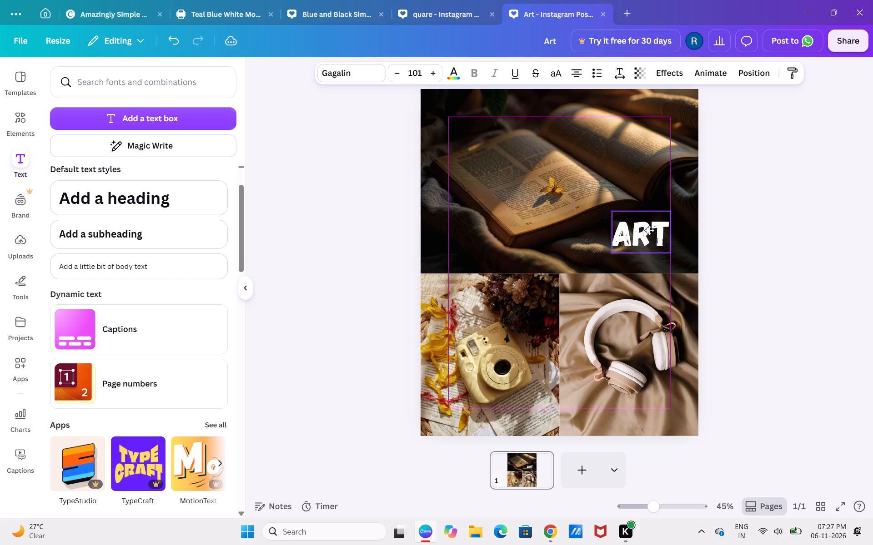
{"action": "left_click_drag", "start_coordinate": [649, 230], "coordinate": [662, 231]}
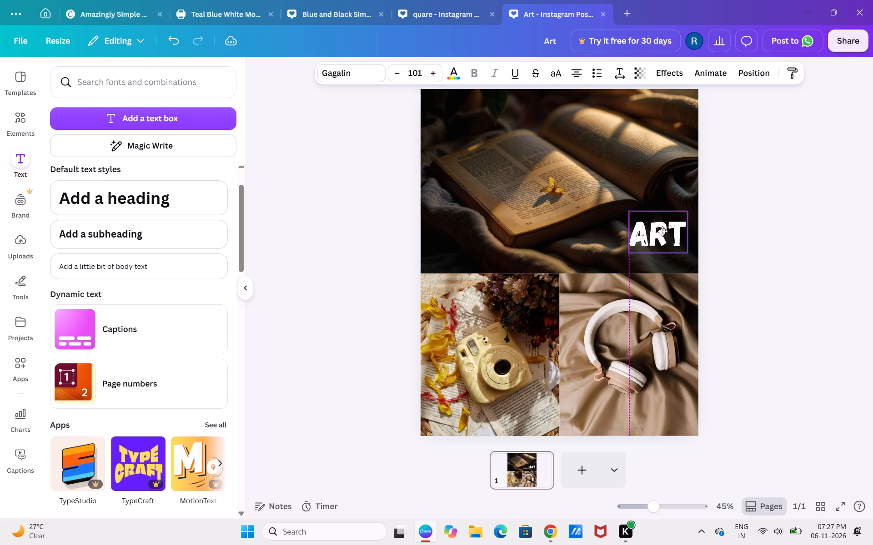
Move the "ART" text from the book photo's lower right area to its upper right corner.
{"action": "left_click_drag", "start_coordinate": [662, 231], "coordinate": [662, 139]}
{"action": "left_click_drag", "start_coordinate": [660, 143], "coordinate": [659, 133]}
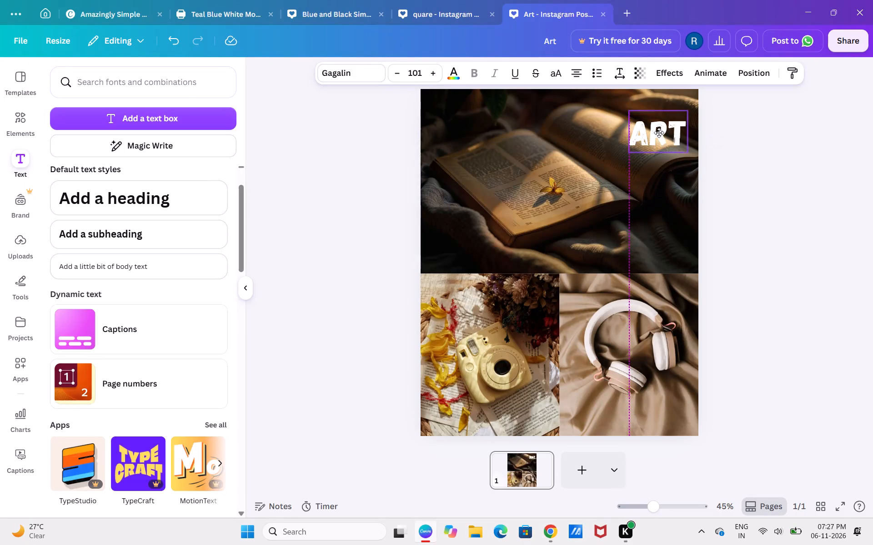
{"action": "left_click_drag", "start_coordinate": [659, 133], "coordinate": [659, 126]}
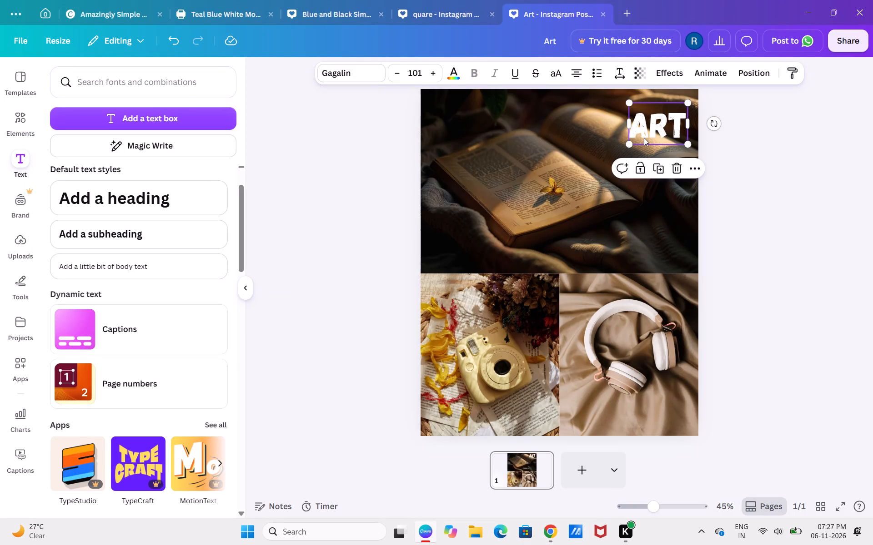
{"action": "left_click_drag", "start_coordinate": [653, 125], "coordinate": [455, 116]}
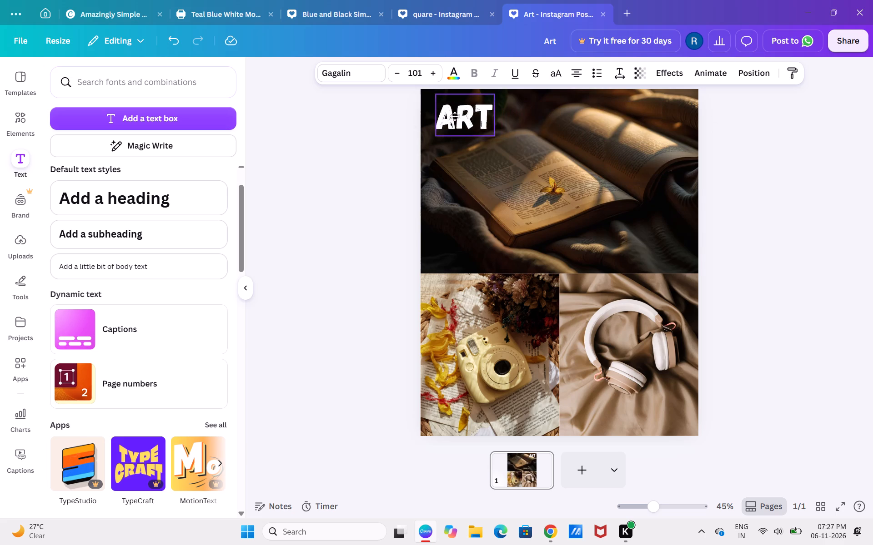
{"action": "left_click_drag", "start_coordinate": [455, 116], "coordinate": [507, 125]}
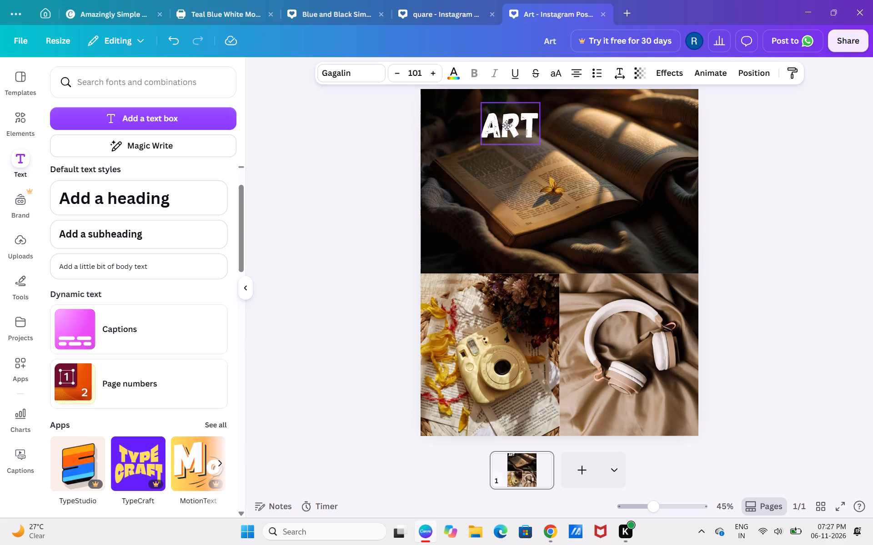
{"action": "left_click_drag", "start_coordinate": [507, 125], "coordinate": [658, 116]}
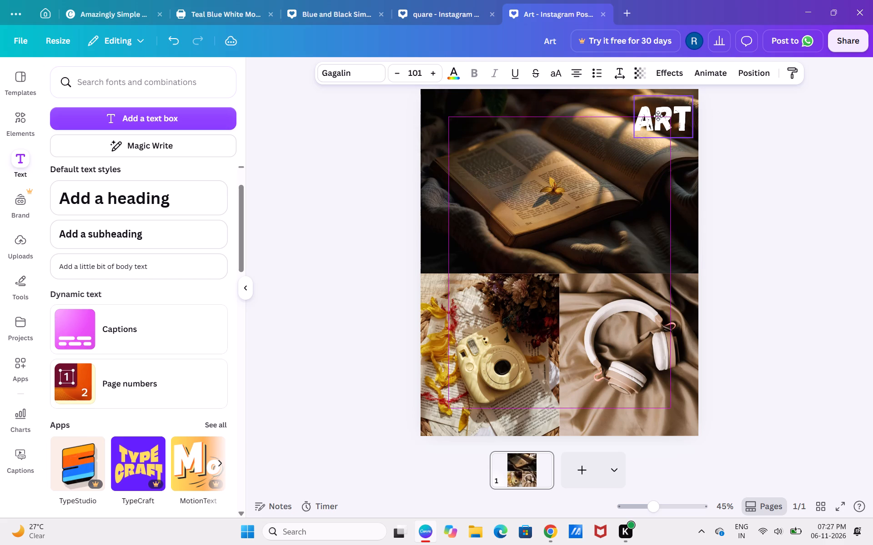
{"action": "left_click_drag", "start_coordinate": [658, 116], "coordinate": [657, 118]}
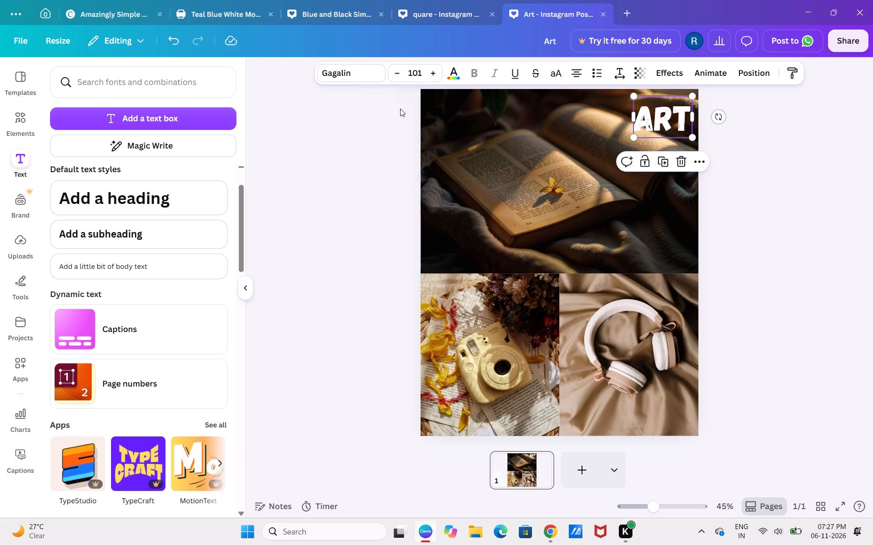
Add a white Gagalin text box reading "IS" and place it near the book photo's left edge, lower than "ART".
{"action": "left_click", "coordinate": [208, 112]}
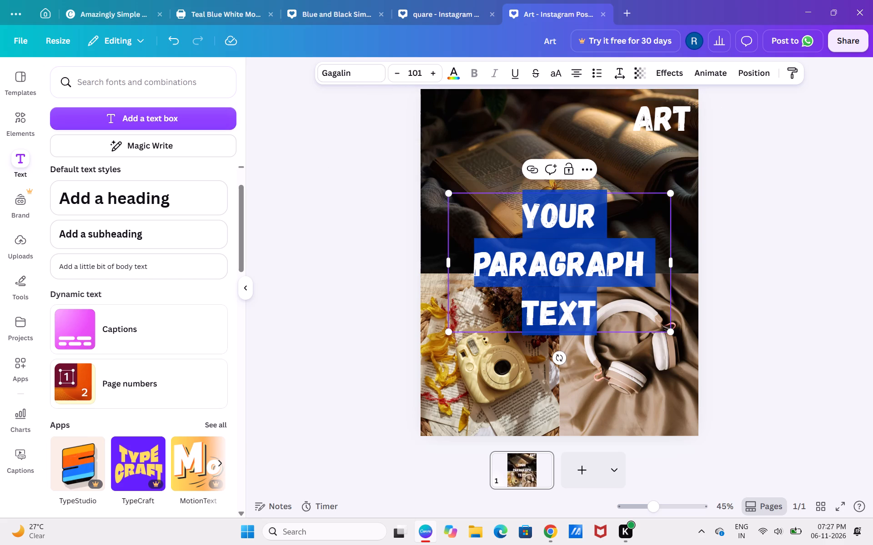
{"action": "type", "text": "is"}
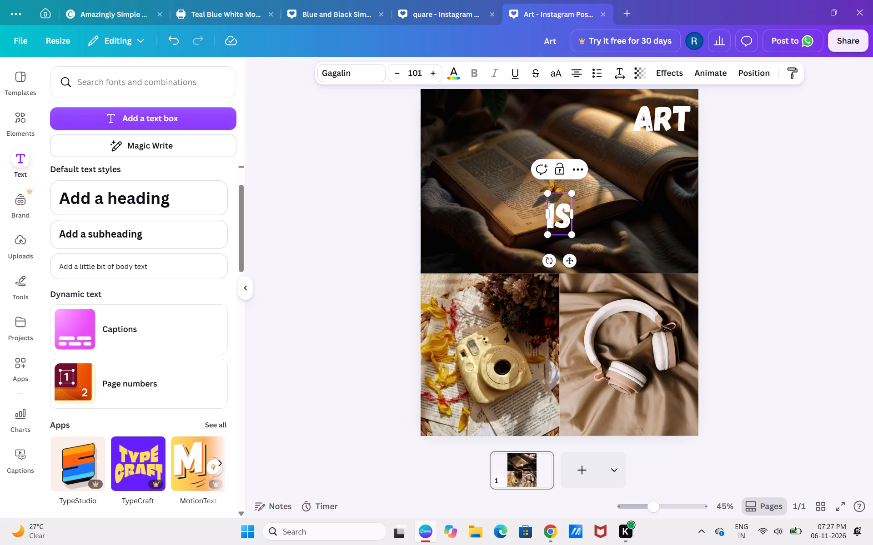
{"action": "left_click_drag", "start_coordinate": [558, 222], "coordinate": [537, 212]}
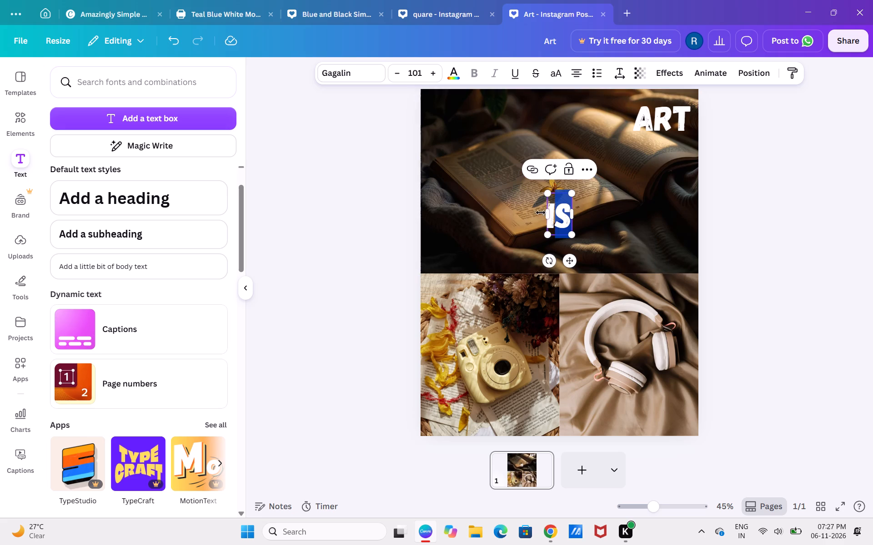
{"action": "left_click", "coordinate": [767, 284]}
{"action": "left_click", "coordinate": [545, 210]}
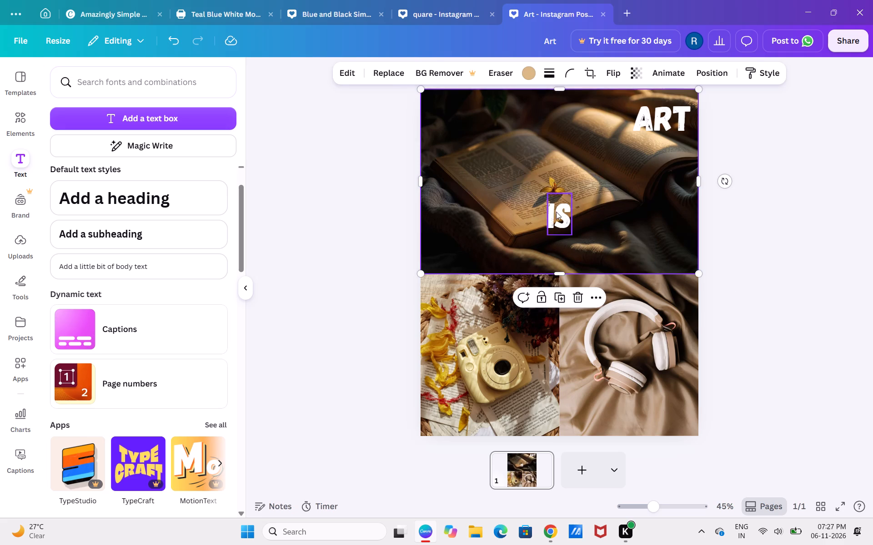
{"action": "left_click_drag", "start_coordinate": [557, 212], "coordinate": [442, 153]}
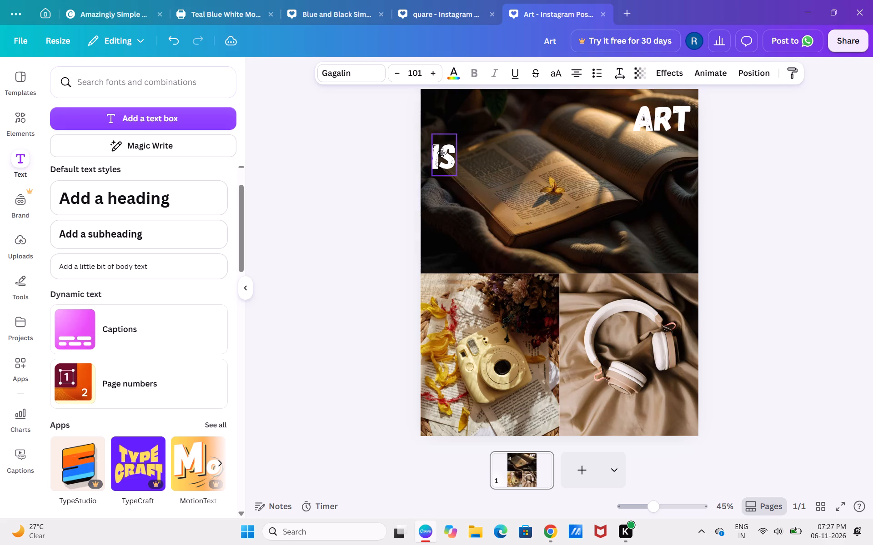
{"action": "left_click_drag", "start_coordinate": [442, 153], "coordinate": [436, 154]}
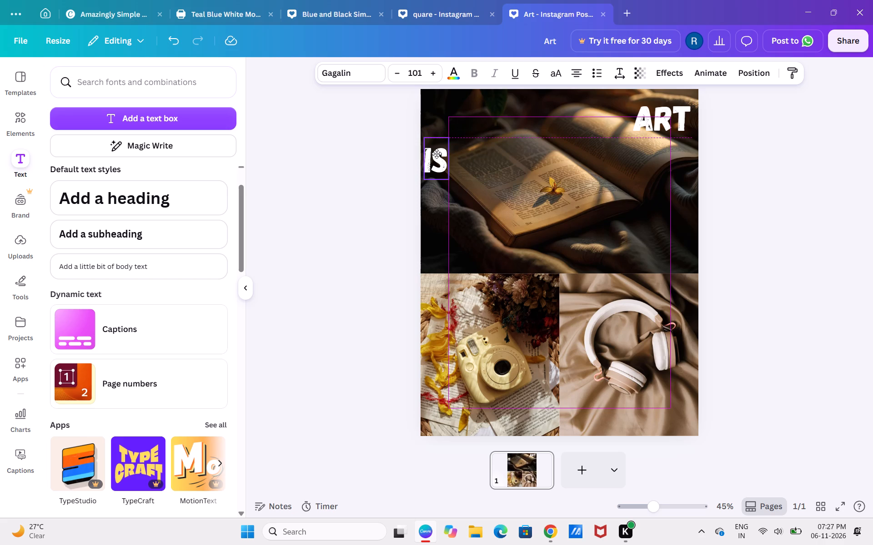
{"action": "left_click_drag", "start_coordinate": [436, 154], "coordinate": [449, 159]}
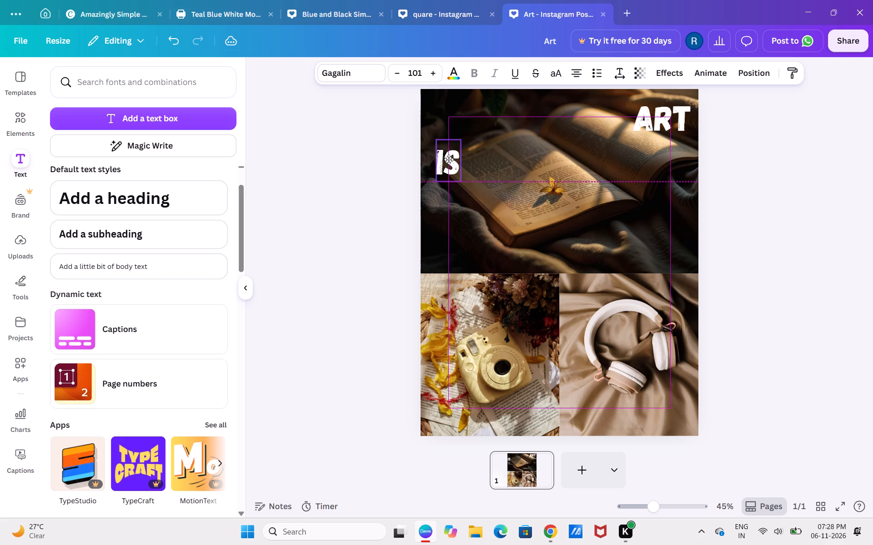
{"action": "left_click_drag", "start_coordinate": [449, 159], "coordinate": [455, 161]}
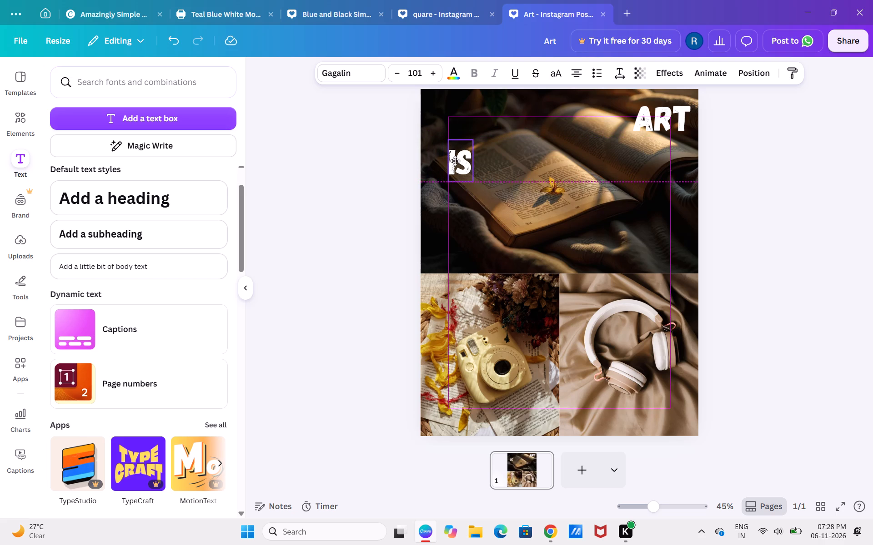
{"action": "left_click_drag", "start_coordinate": [455, 161], "coordinate": [449, 161]}
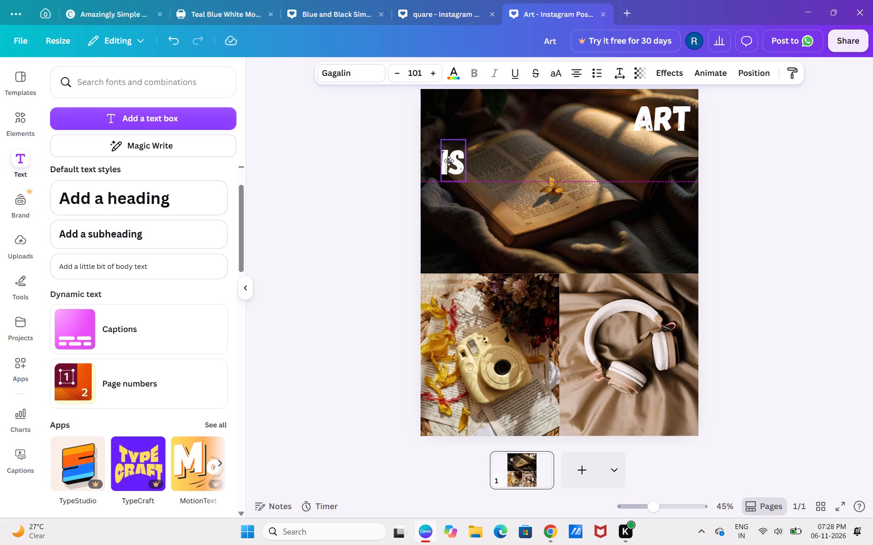
{"action": "left_click_drag", "start_coordinate": [449, 161], "coordinate": [445, 161]}
{"action": "left_click", "coordinate": [800, 245]}
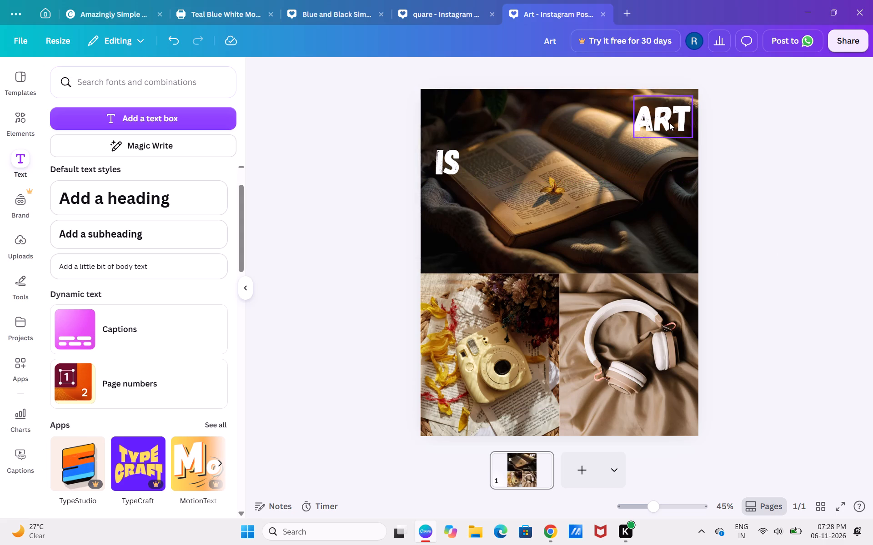
{"action": "left_click", "coordinate": [440, 156]}
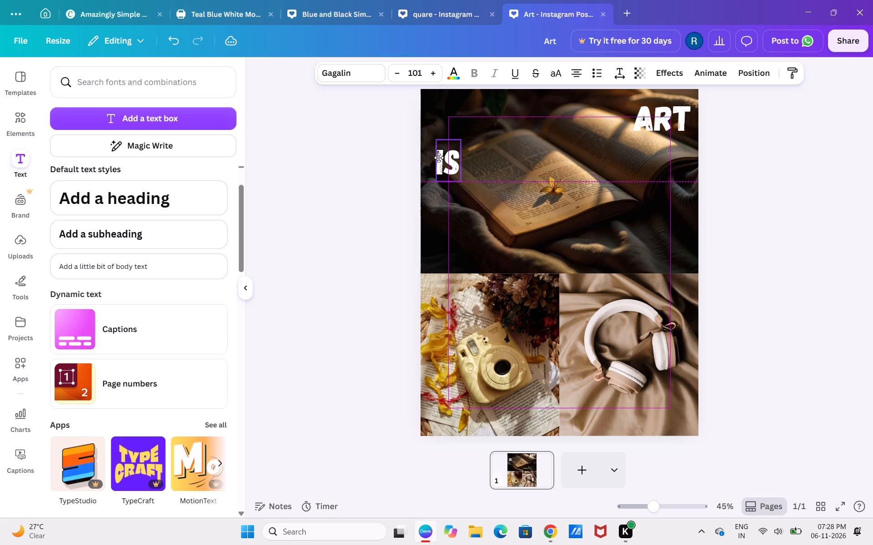
{"action": "left_click", "coordinate": [402, 160]}
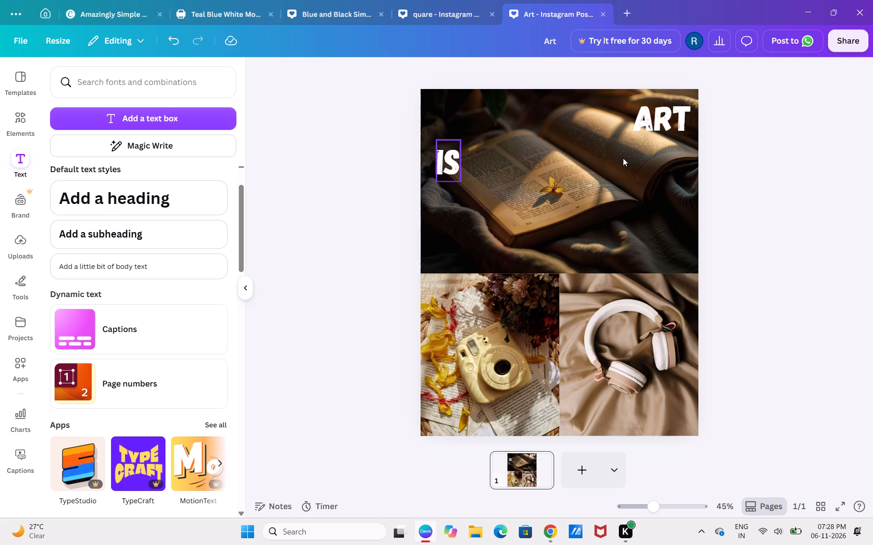
Nudge the "ART" text slightly inward from the book photo's right edge, keeping it near the top.
{"action": "left_click", "coordinate": [668, 123]}
{"action": "left_click", "coordinate": [661, 117]}
{"action": "left_click", "coordinate": [661, 117]}
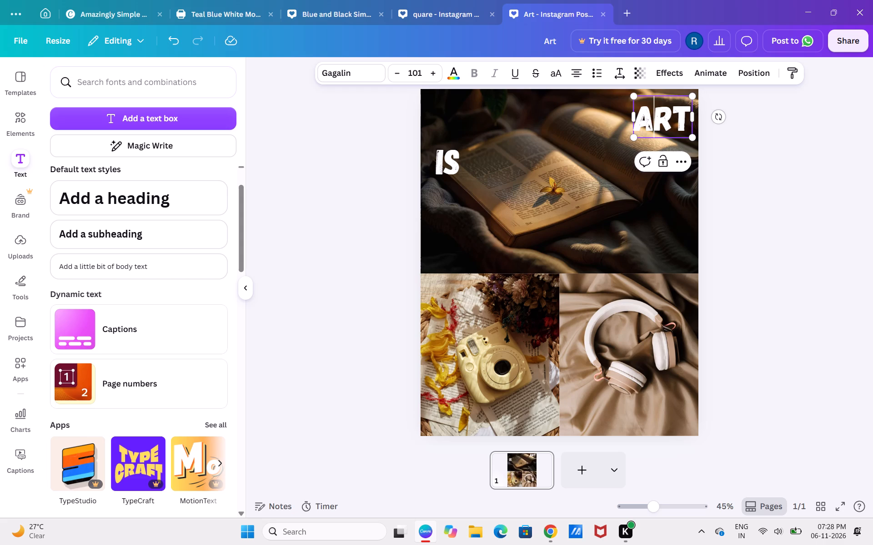
{"action": "left_click", "coordinate": [751, 141]}
{"action": "left_click_drag", "start_coordinate": [671, 119], "coordinate": [666, 121]}
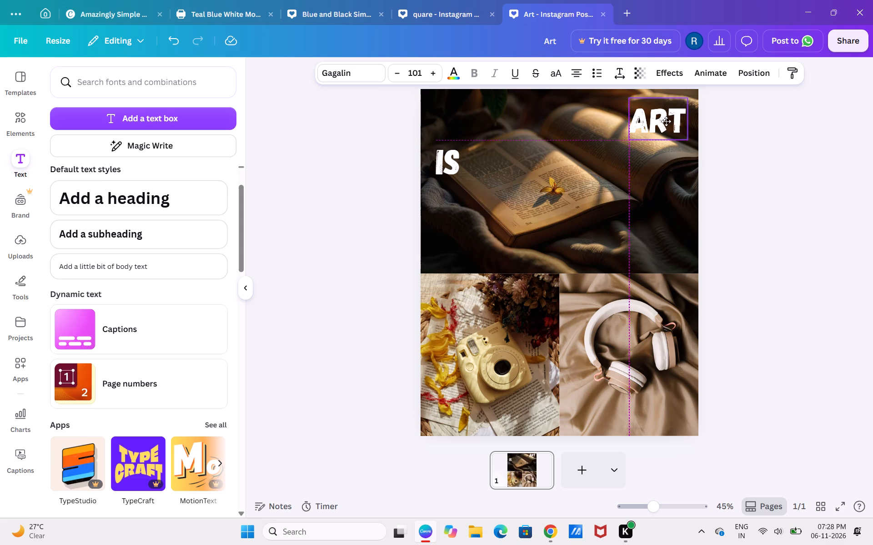
{"action": "left_click_drag", "start_coordinate": [666, 121], "coordinate": [664, 123]}
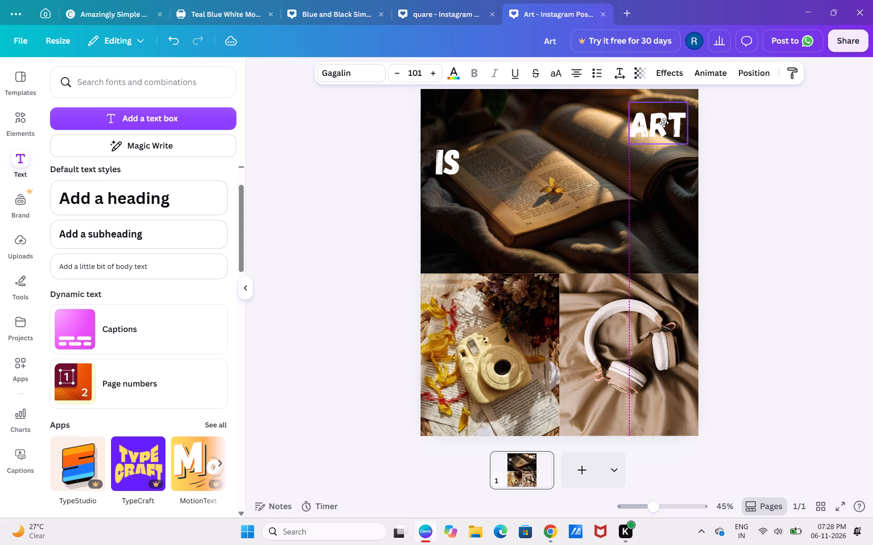
{"action": "left_click_drag", "start_coordinate": [664, 123], "coordinate": [673, 120]}
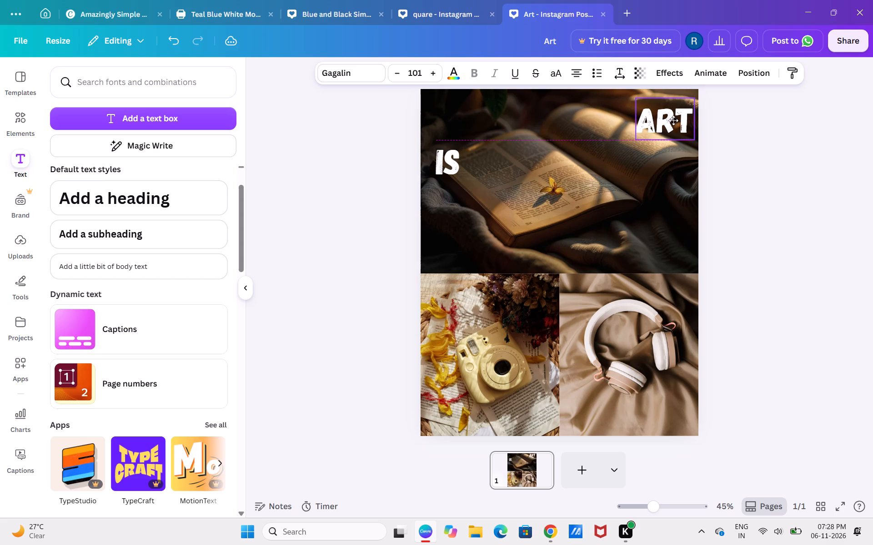
{"action": "left_click_drag", "start_coordinate": [673, 120], "coordinate": [667, 118]}
{"action": "left_click", "coordinate": [759, 146]}
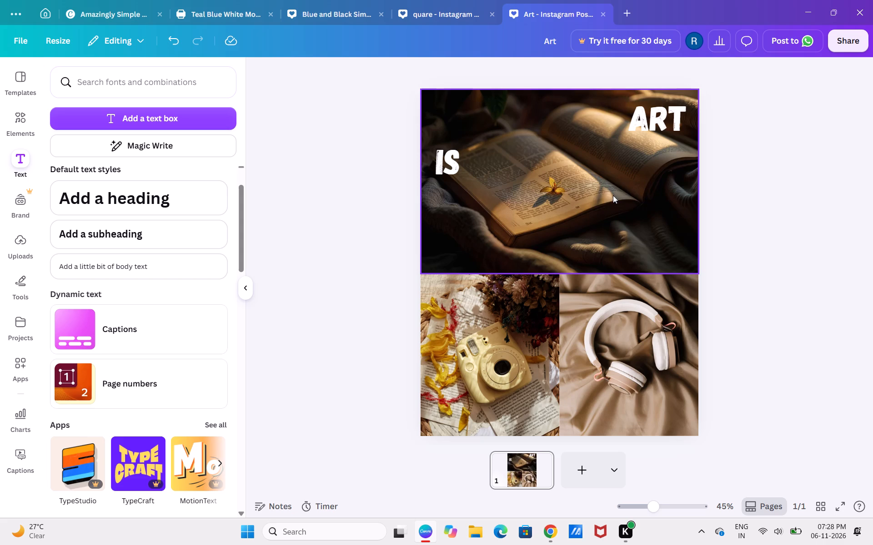
Add another white Gagalin text box reading "NOT" over the lower middle of the book photo.
{"action": "left_click", "coordinate": [172, 119]}
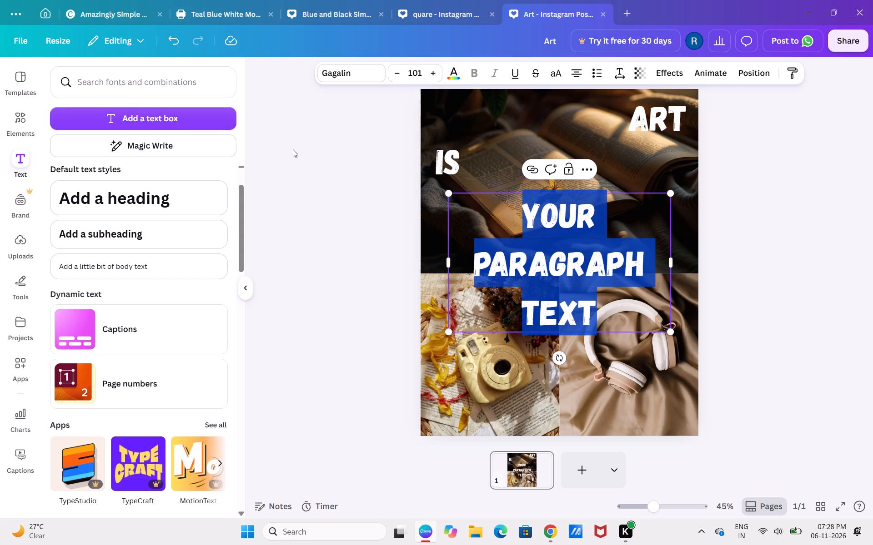
{"action": "type", "text": "not"}
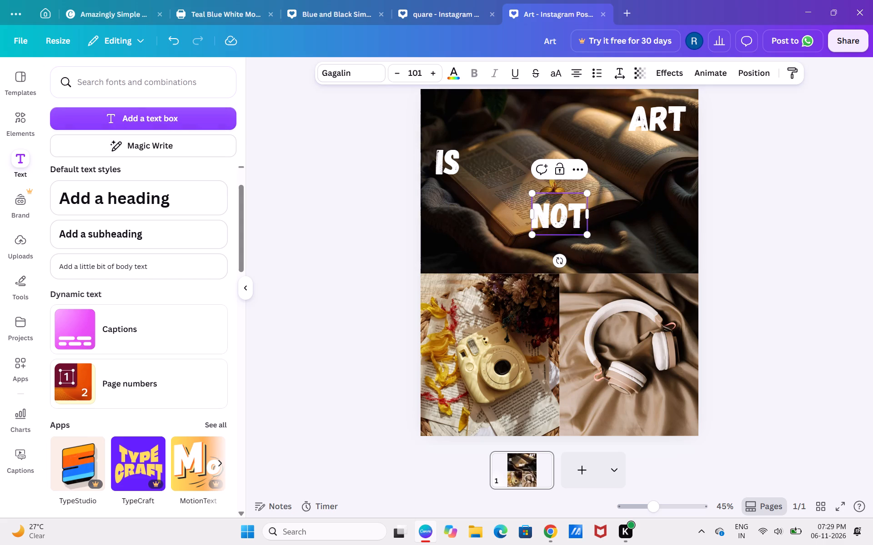
{"action": "left_click_drag", "start_coordinate": [557, 218], "coordinate": [554, 217]}
{"action": "left_click_drag", "start_coordinate": [554, 217], "coordinate": [544, 216]}
{"action": "left_click", "coordinate": [853, 235]}
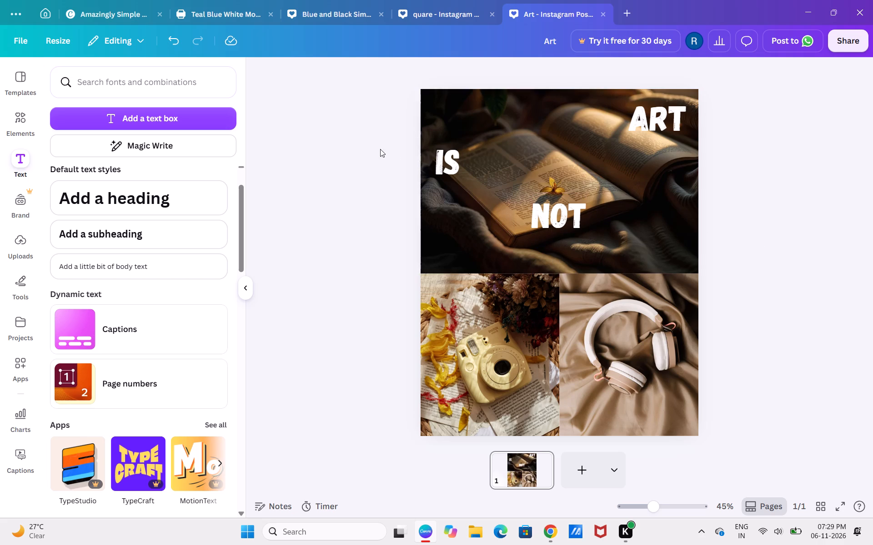
Reduce the "IS" text to size 66.5.
{"action": "left_click", "coordinate": [451, 164]}
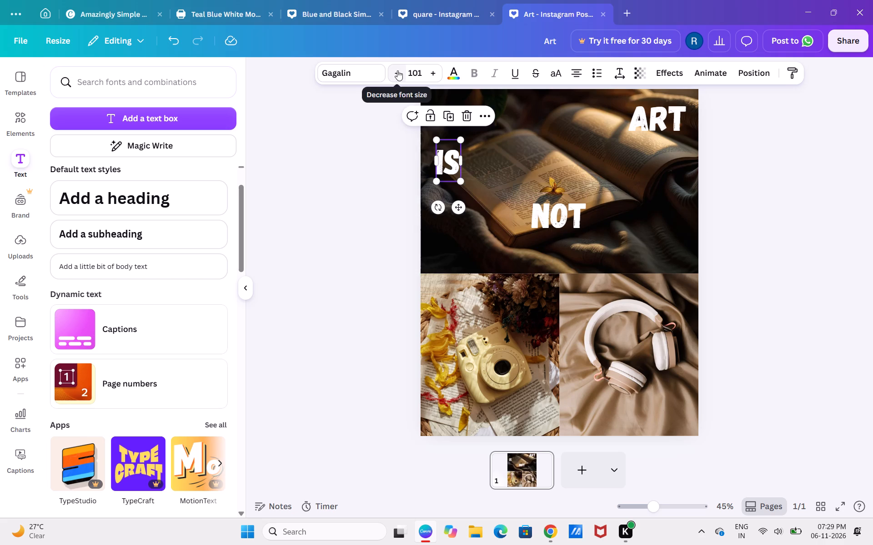
{"action": "left_click", "coordinate": [397, 70]}
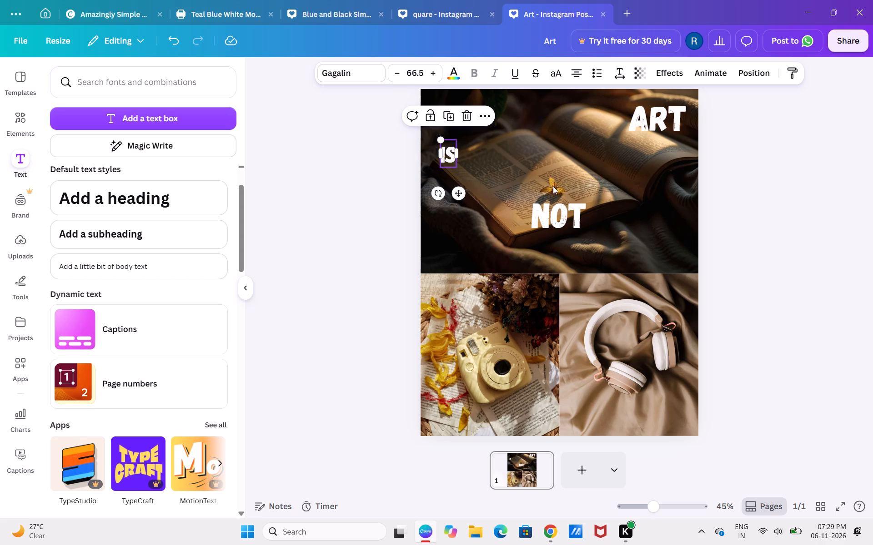
Set the "NOT" text to size 66.5 and move it directly below "IS" with their left edges lined up.
{"action": "left_click", "coordinate": [557, 222]}
{"action": "double_click", "coordinate": [412, 72]}
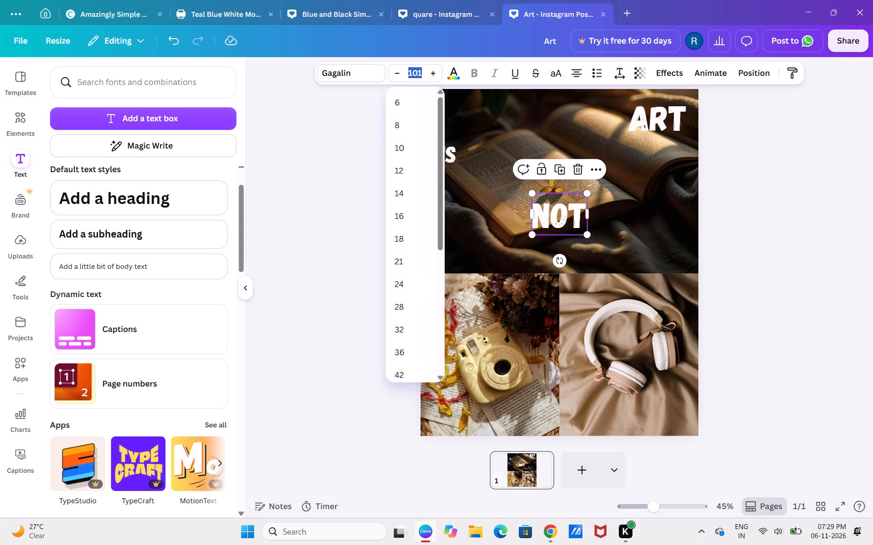
{"action": "type", "text": "66"}
{"action": "type", "text": ".5"}
{"action": "key", "text": "Return"}
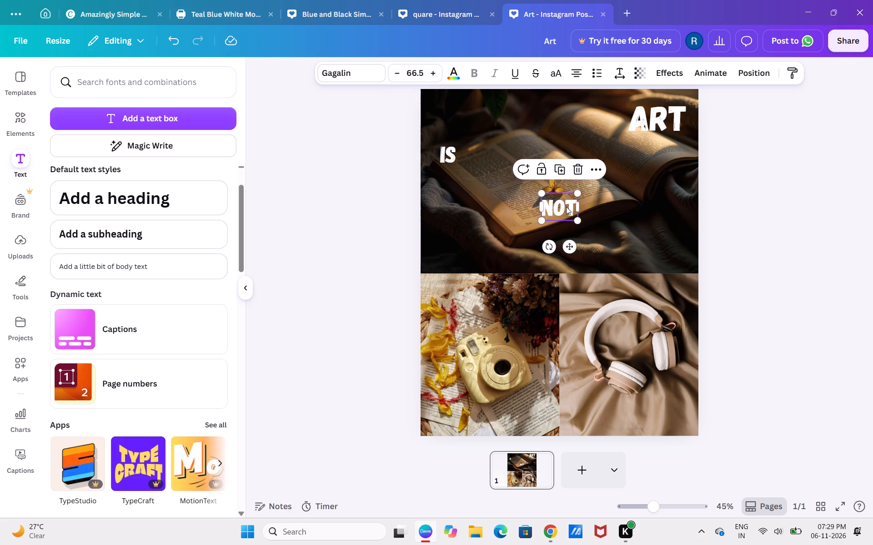
{"action": "left_click_drag", "start_coordinate": [562, 207], "coordinate": [459, 182]}
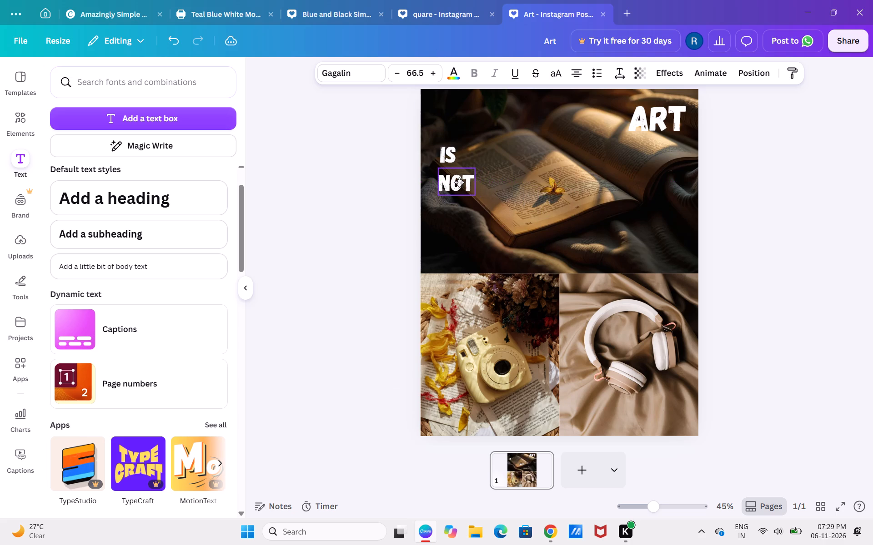
{"action": "left_click_drag", "start_coordinate": [459, 182], "coordinate": [462, 181]}
{"action": "left_click", "coordinate": [853, 231]}
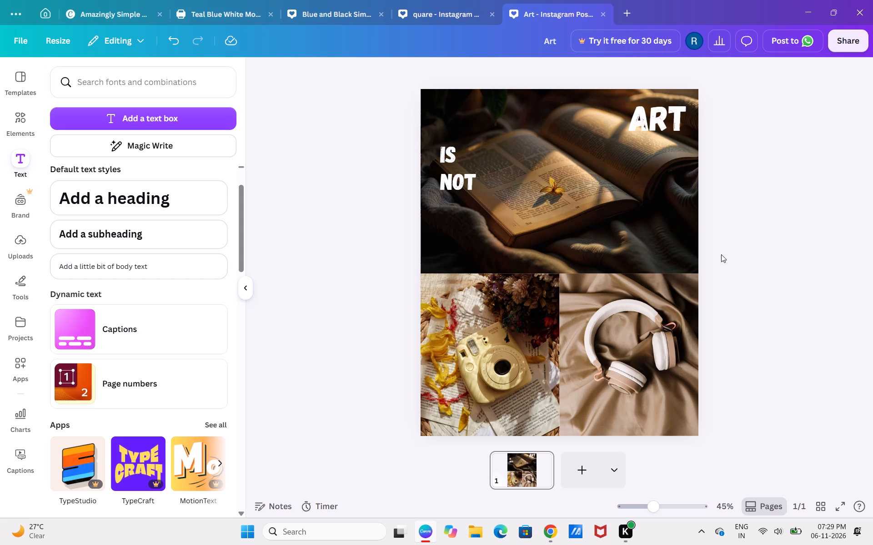
{"action": "left_click", "coordinate": [458, 184]}
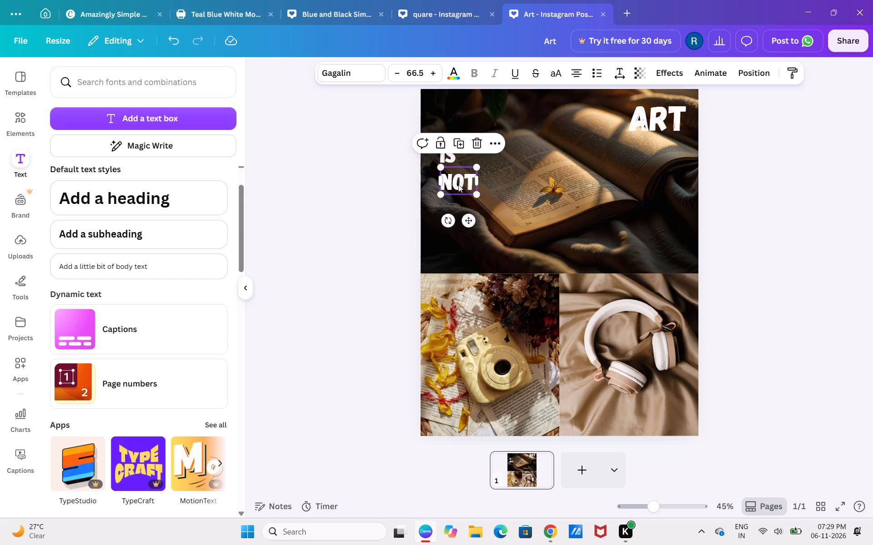
{"action": "left_click", "coordinate": [763, 203]}
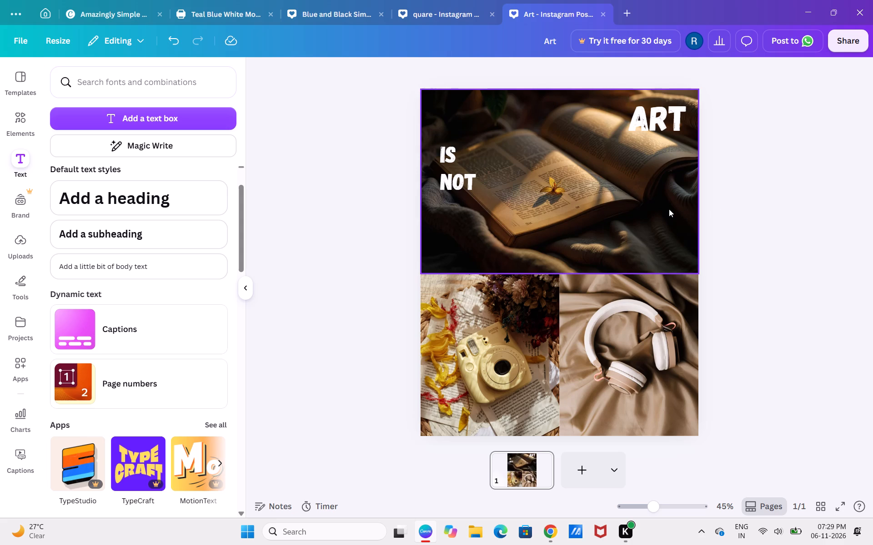
Add a white Gagalin text box reading "ALWAYS" and move it to the book photo's lower right, its right edge in line with "ART".
{"action": "left_click", "coordinate": [151, 115]}
{"action": "type", "text": "alwy"}
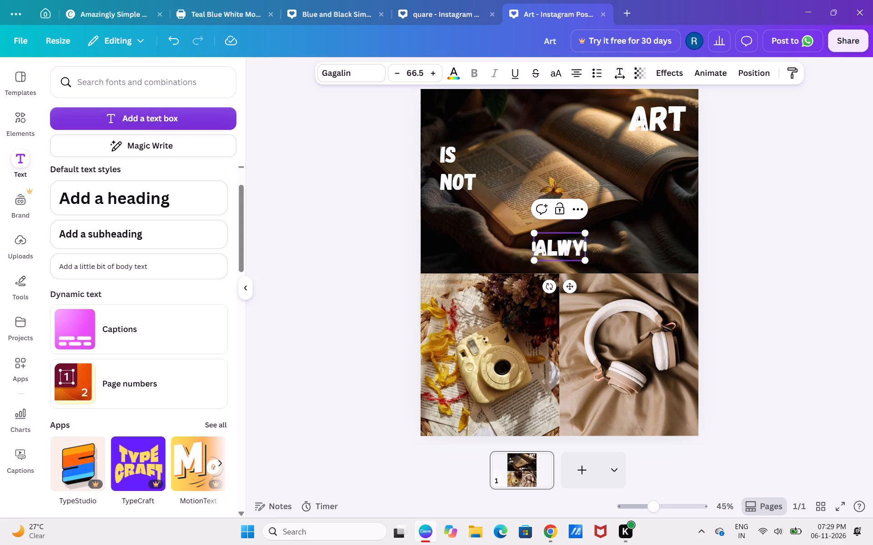
{"action": "key", "text": "BackSpace"}
{"action": "type", "text": "ays"}
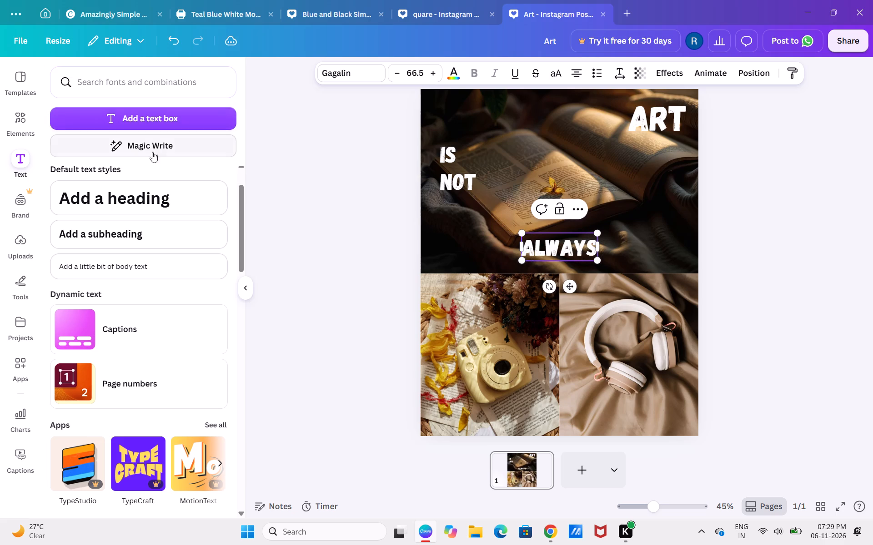
{"action": "left_click", "coordinate": [804, 247]}
{"action": "left_click_drag", "start_coordinate": [562, 249], "coordinate": [659, 223]}
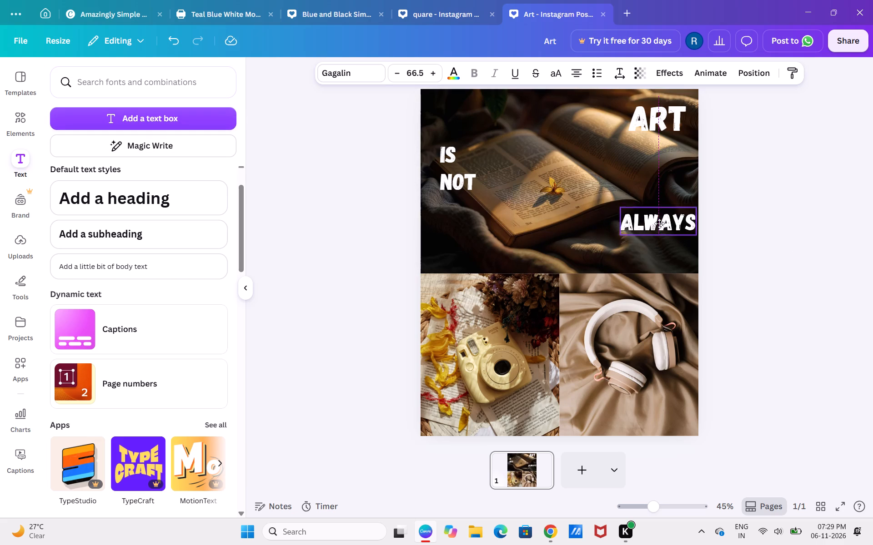
{"action": "left_click_drag", "start_coordinate": [659, 223], "coordinate": [651, 222]}
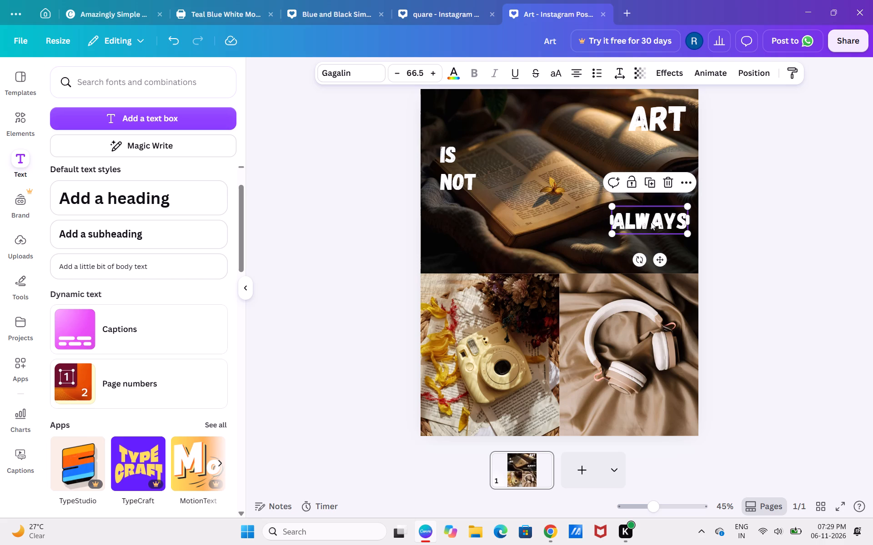
{"action": "left_click", "coordinate": [815, 211]}
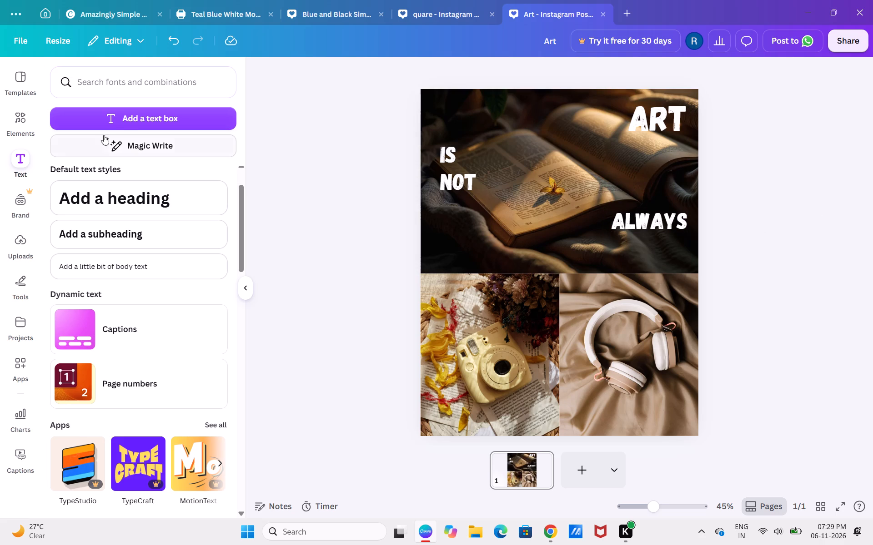
Add a white Gagalin text box reading "SHOWN" and place it directly below "ALWAYS" with their right edges lined up.
{"action": "left_click", "coordinate": [111, 119]}
{"action": "type", "text": "chos"}
{"action": "key", "text": "BackSpace"}
{"action": "key", "text": "BackSpace"}
{"action": "key", "text": "BackSpace"}
{"action": "key", "text": "BackSpace"}
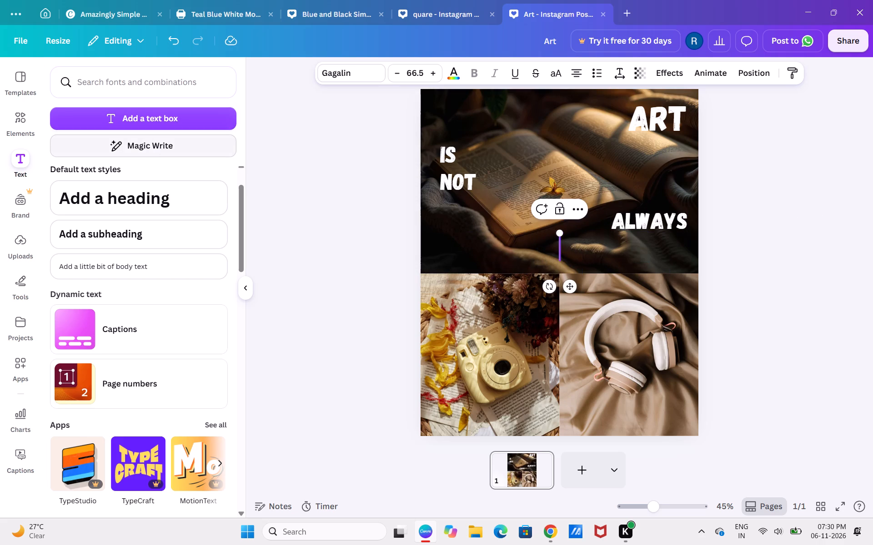
{"action": "key", "text": "s"}
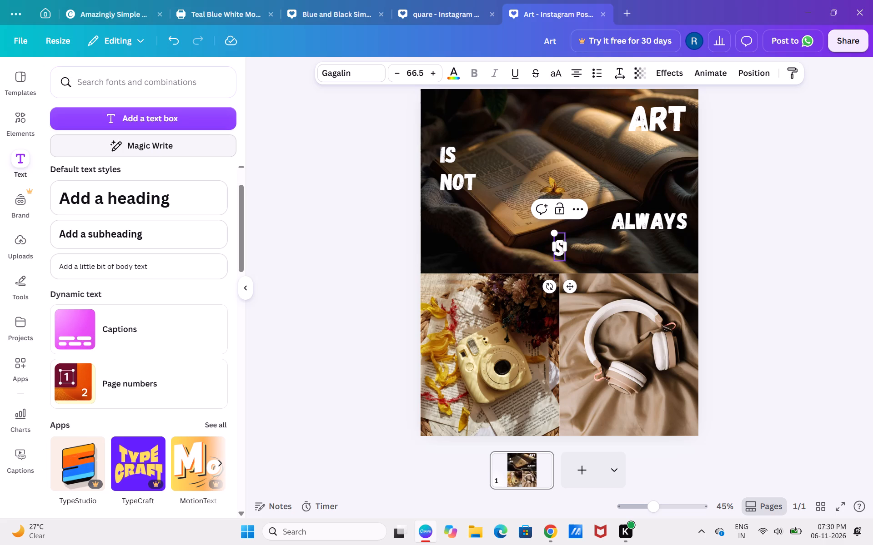
{"action": "key", "text": "h"}
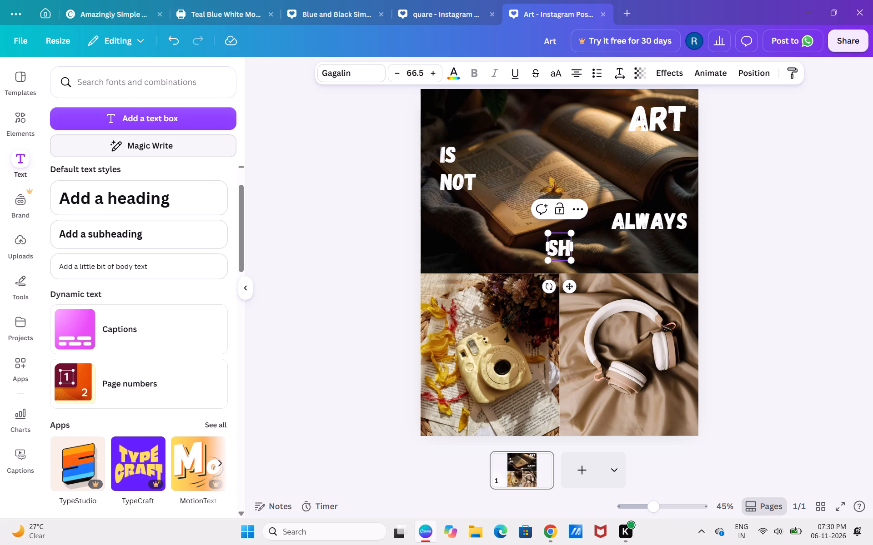
{"action": "type", "text": "own"}
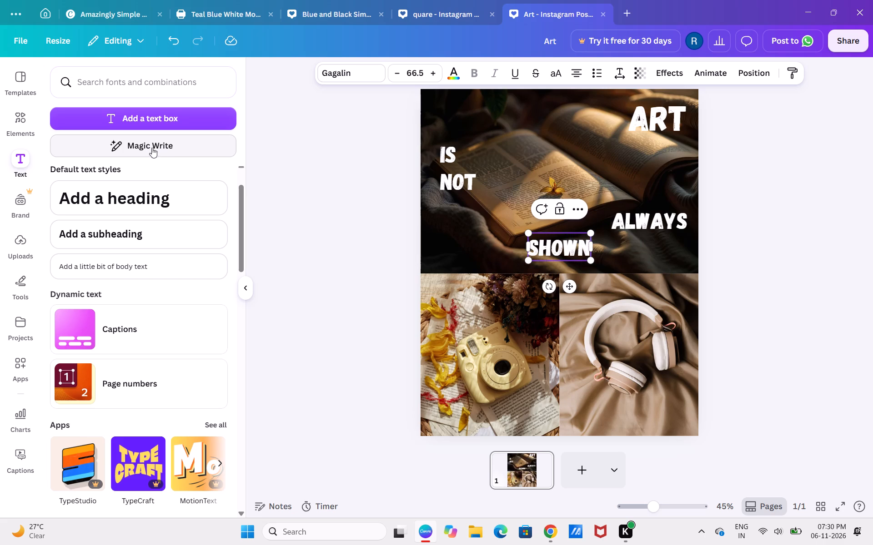
{"action": "left_click_drag", "start_coordinate": [558, 248], "coordinate": [572, 248]}
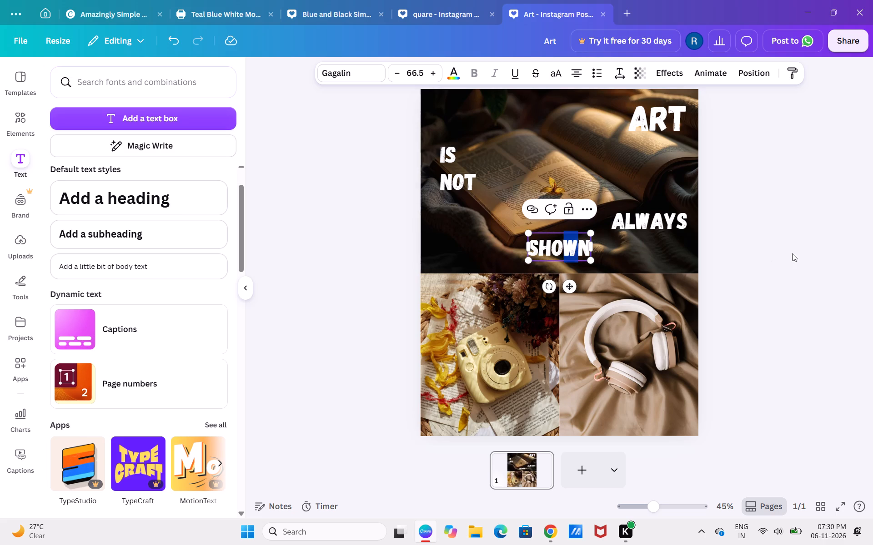
{"action": "left_click", "coordinate": [792, 253]}
{"action": "left_click_drag", "start_coordinate": [568, 244], "coordinate": [668, 244]}
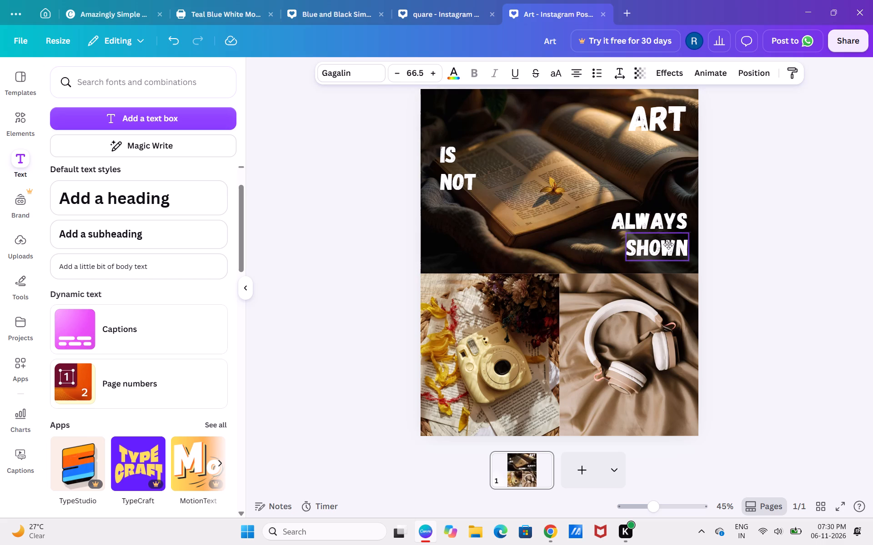
{"action": "left_click_drag", "start_coordinate": [668, 244], "coordinate": [666, 243]}
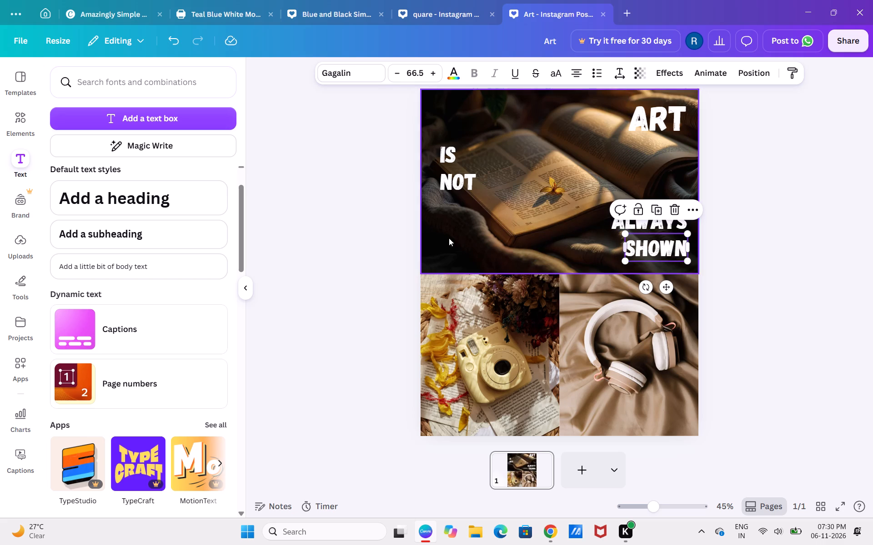
{"action": "left_click", "coordinate": [311, 212]}
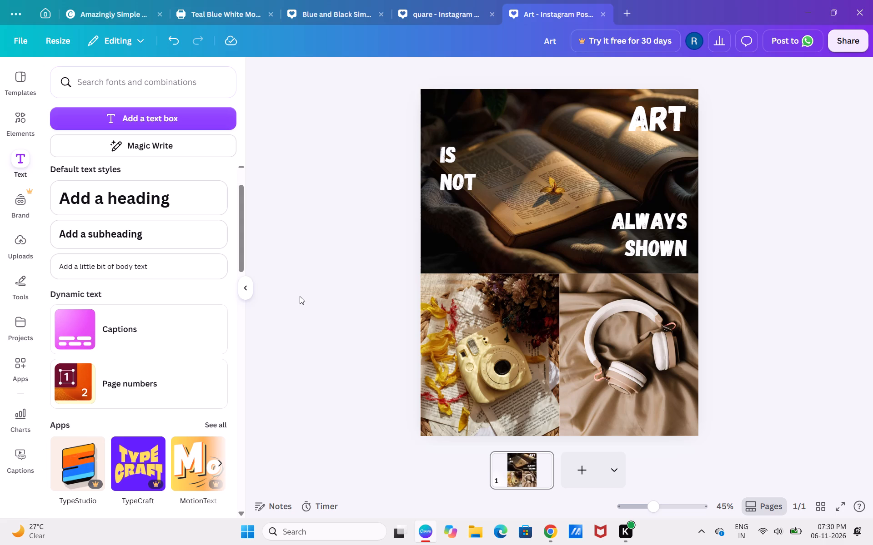
Shift the "NOT" and "IS" texts slightly closer to the book photo's left edge, keeping them stacked.
{"action": "left_click_drag", "start_coordinate": [452, 183], "coordinate": [452, 182]}
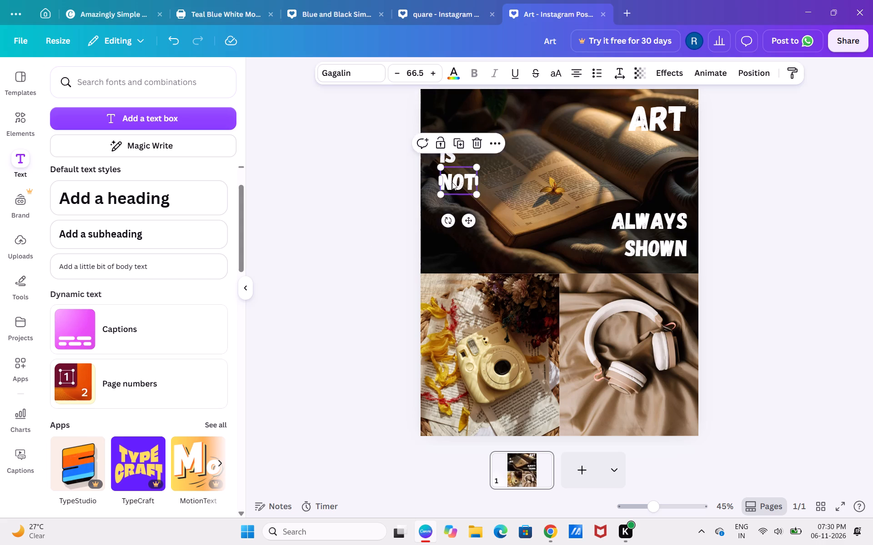
{"action": "left_click_drag", "start_coordinate": [452, 182], "coordinate": [442, 182]}
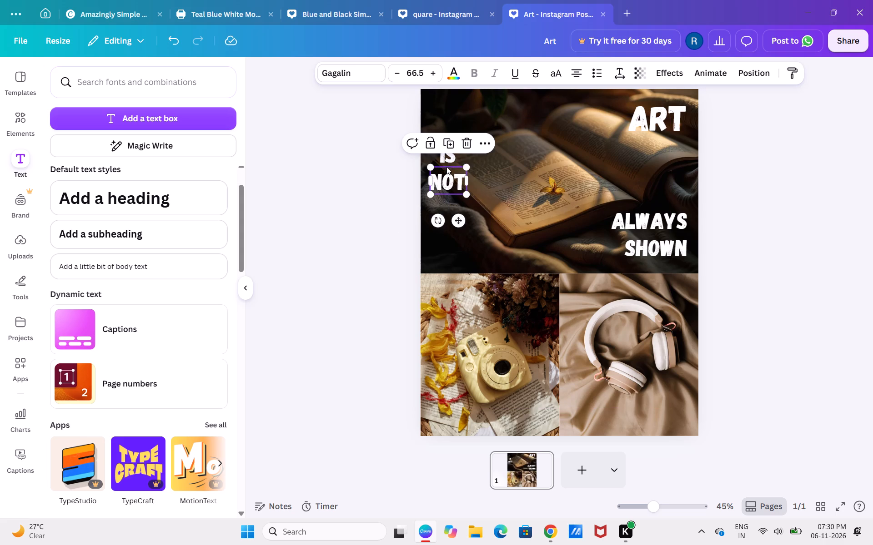
{"action": "left_click", "coordinate": [363, 180]}
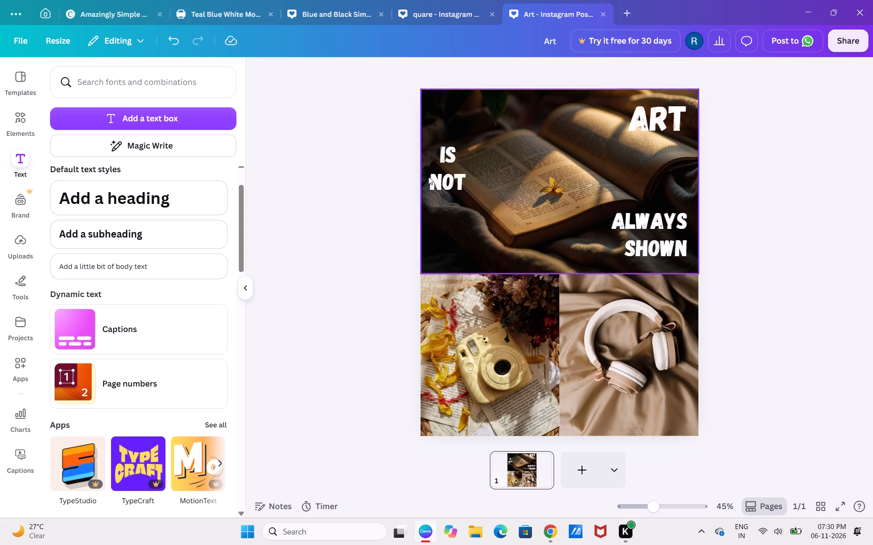
{"action": "left_click_drag", "start_coordinate": [444, 153], "coordinate": [436, 151]}
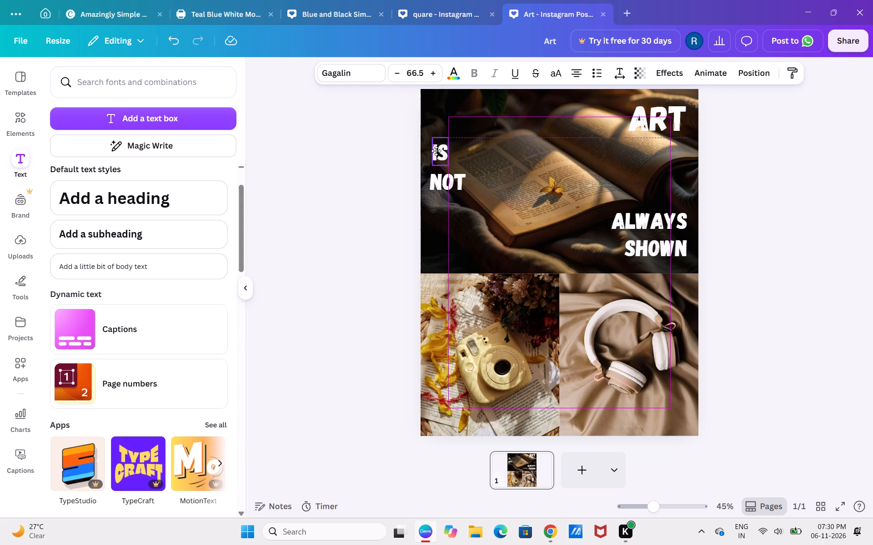
{"action": "left_click_drag", "start_coordinate": [436, 151], "coordinate": [436, 152]}
{"action": "left_click", "coordinate": [397, 151]}
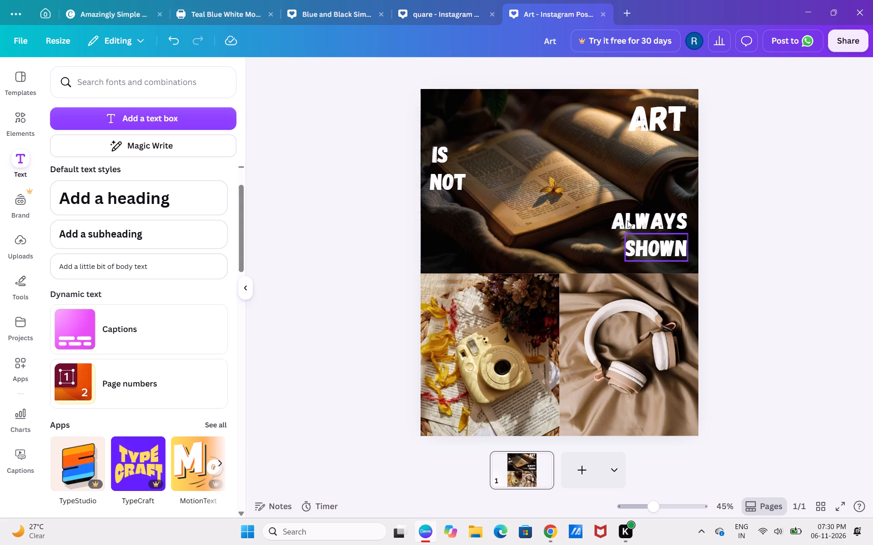
Try several photo colours on the "ART" text and settle on the golden brown from the camera photo's palette.
{"action": "left_click", "coordinate": [642, 124]}
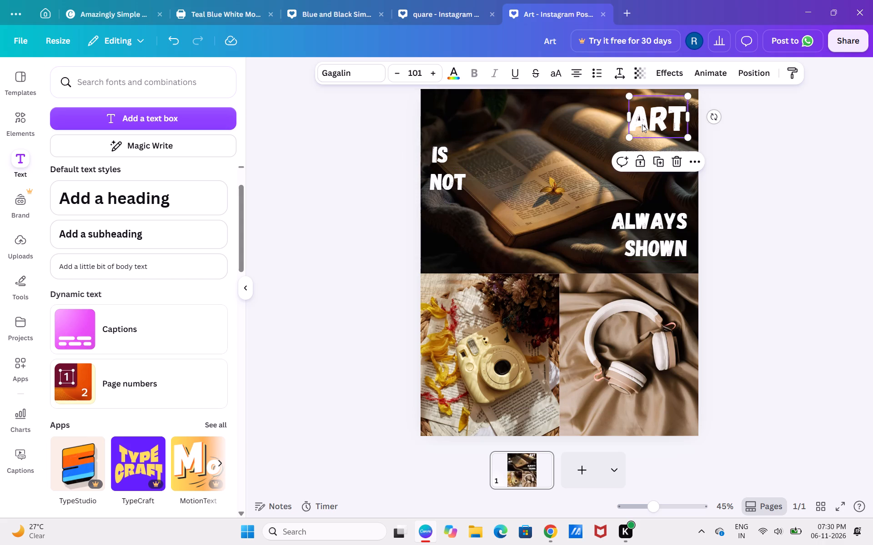
{"action": "left_click", "coordinate": [448, 74]}
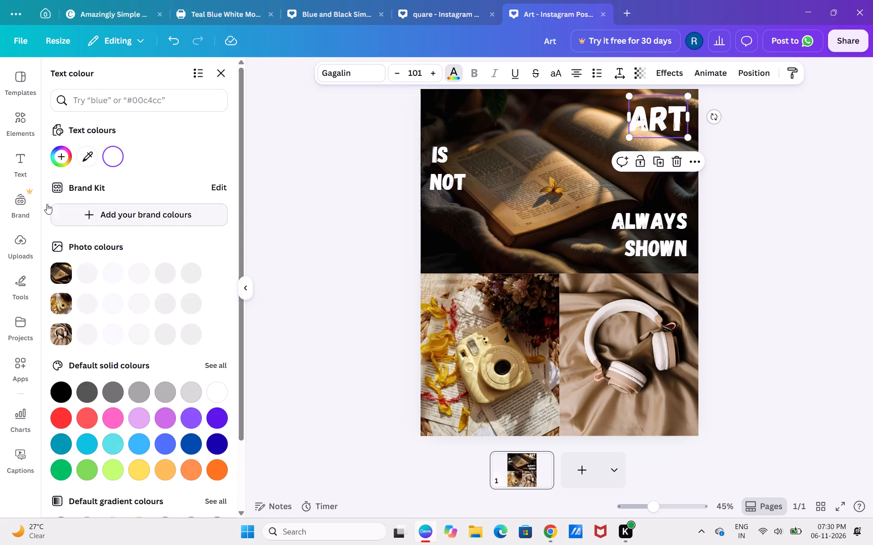
{"action": "left_click", "coordinate": [110, 275]}
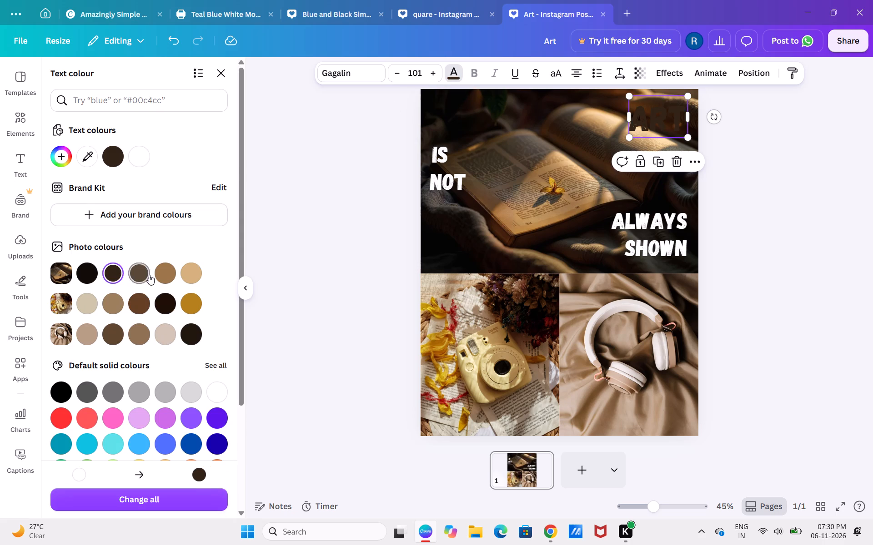
{"action": "left_click", "coordinate": [186, 275]}
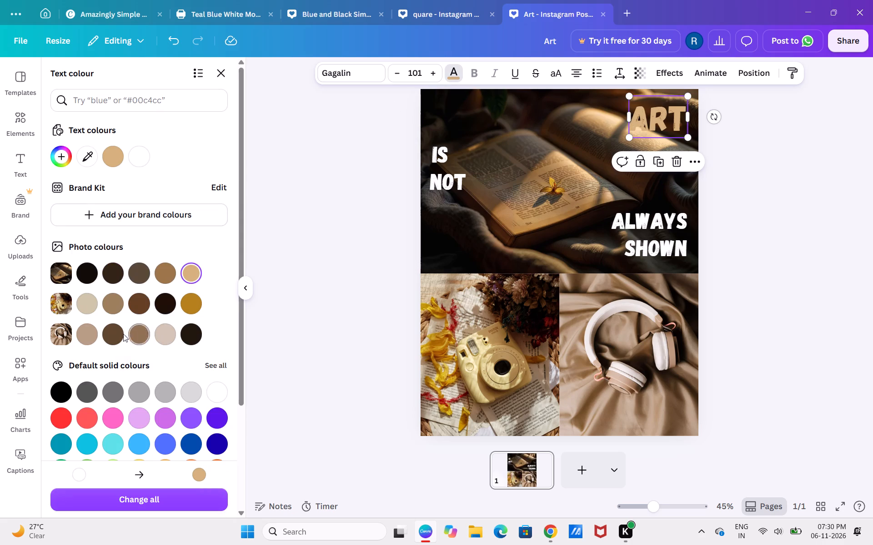
{"action": "left_click", "coordinate": [91, 304]}
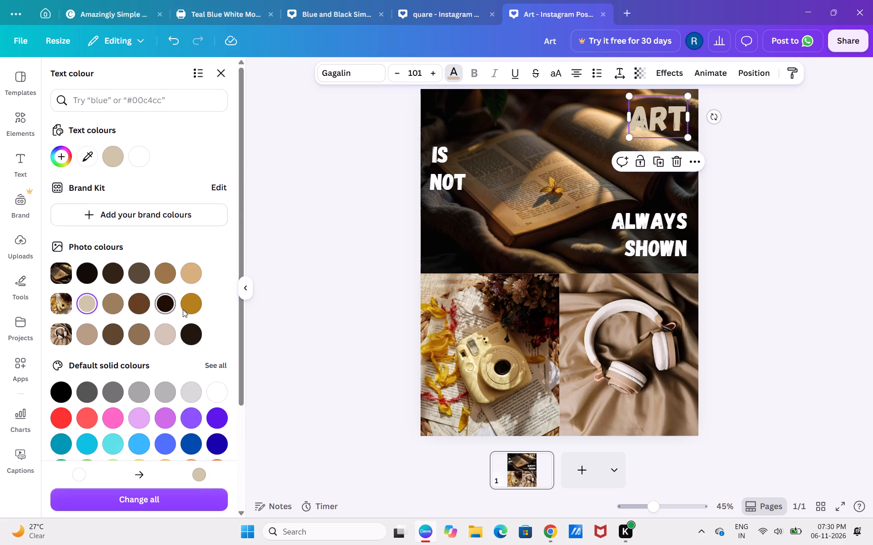
{"action": "left_click", "coordinate": [194, 305]}
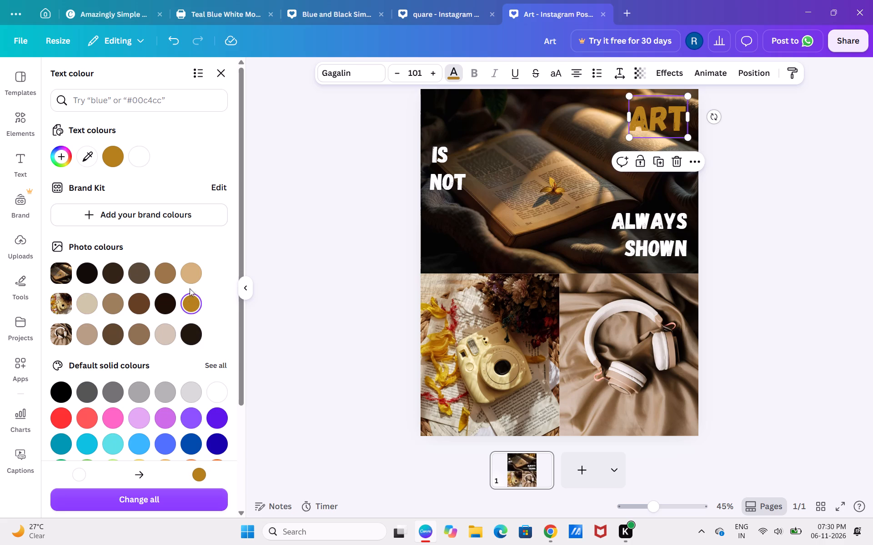
{"action": "left_click", "coordinate": [190, 269]}
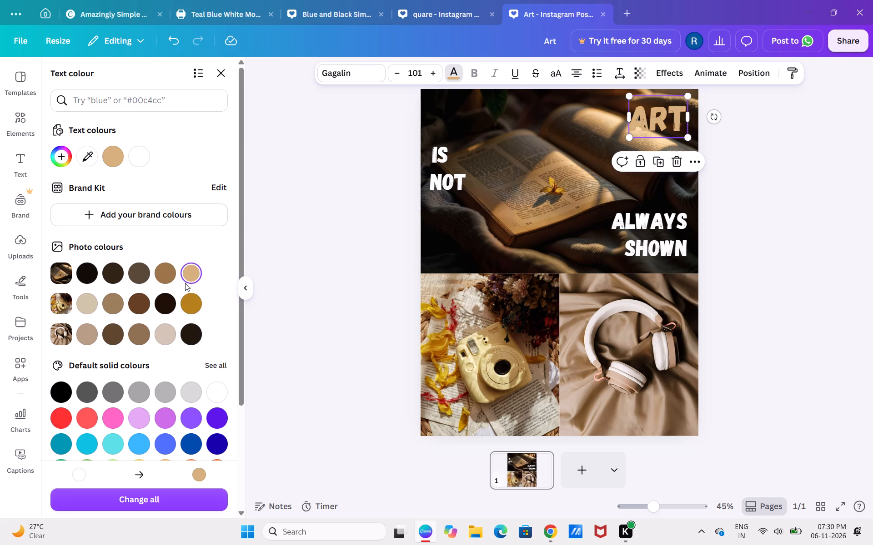
{"action": "left_click", "coordinate": [191, 299]}
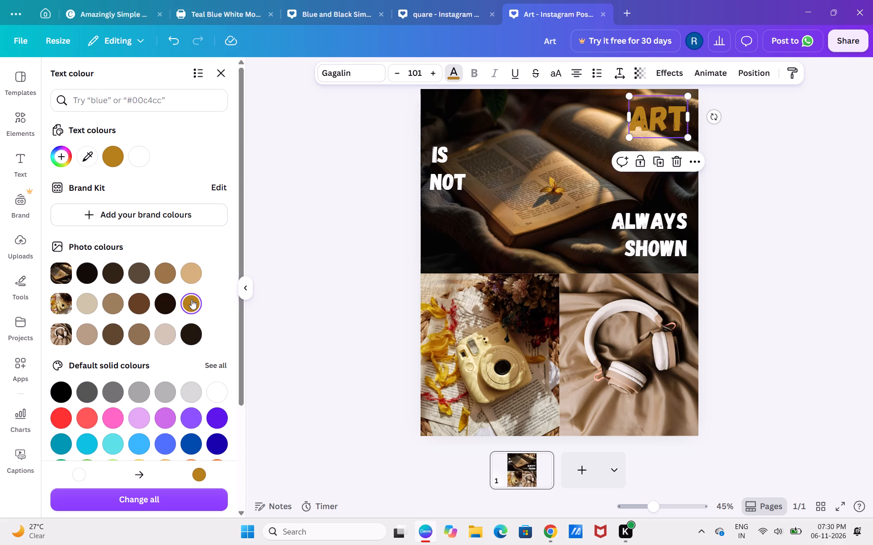
Recolour the "IS" text with the light tan from the book photo's palette.
{"action": "left_click", "coordinate": [445, 147]}
{"action": "left_click", "coordinate": [189, 274]}
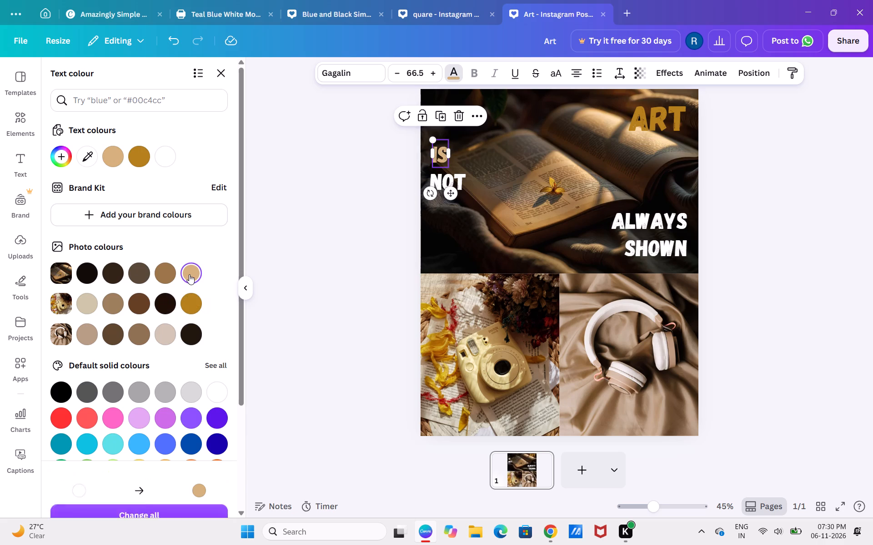
Recolour the "NOT" text, ending with the dusty beige from the headphones photo's palette.
{"action": "left_click", "coordinate": [458, 177]}
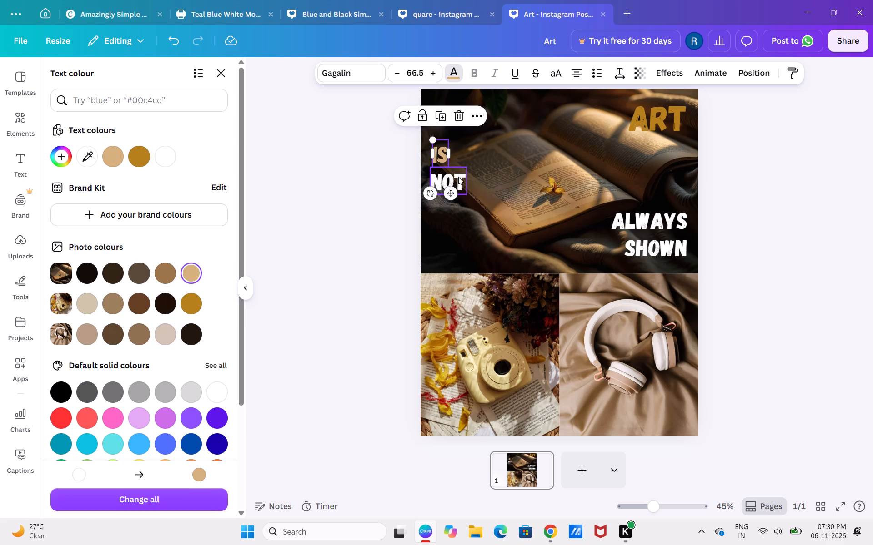
{"action": "left_click", "coordinate": [136, 301]}
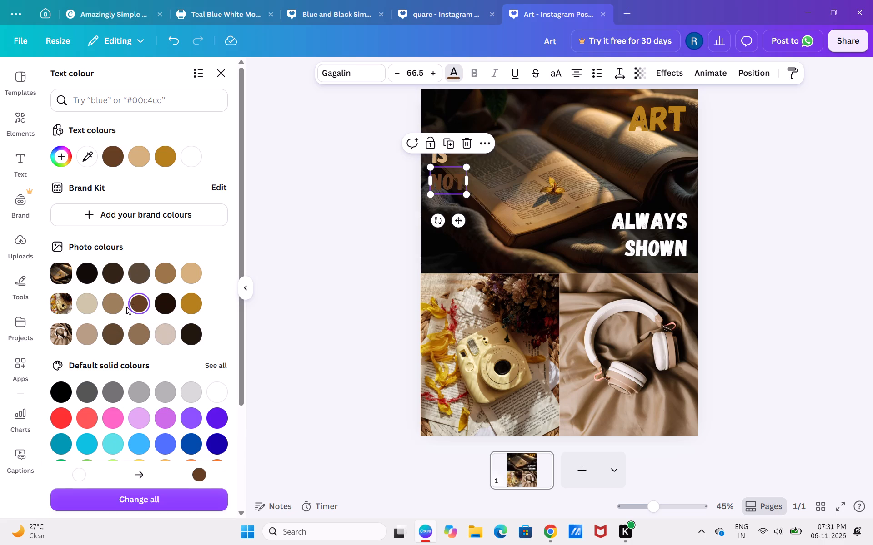
{"action": "left_click", "coordinate": [108, 335]}
{"action": "left_click", "coordinate": [93, 334]}
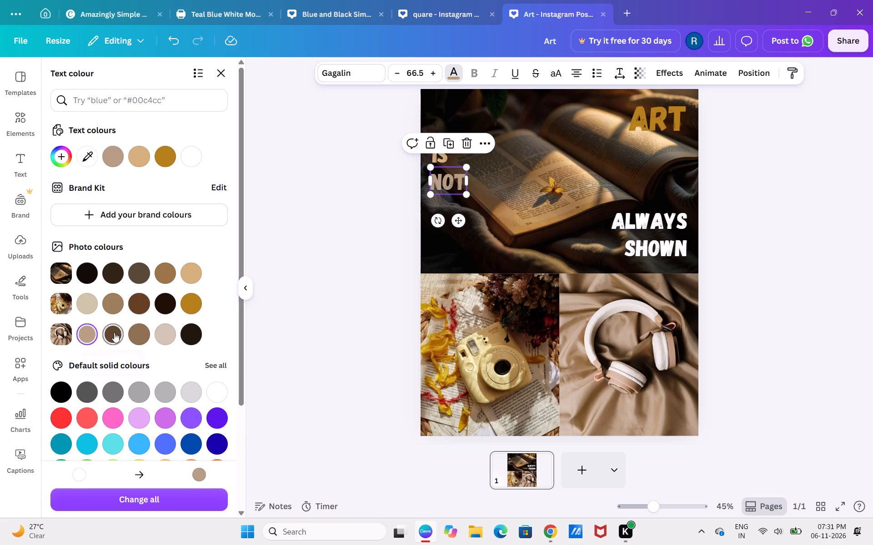
{"action": "left_click", "coordinate": [316, 283]}
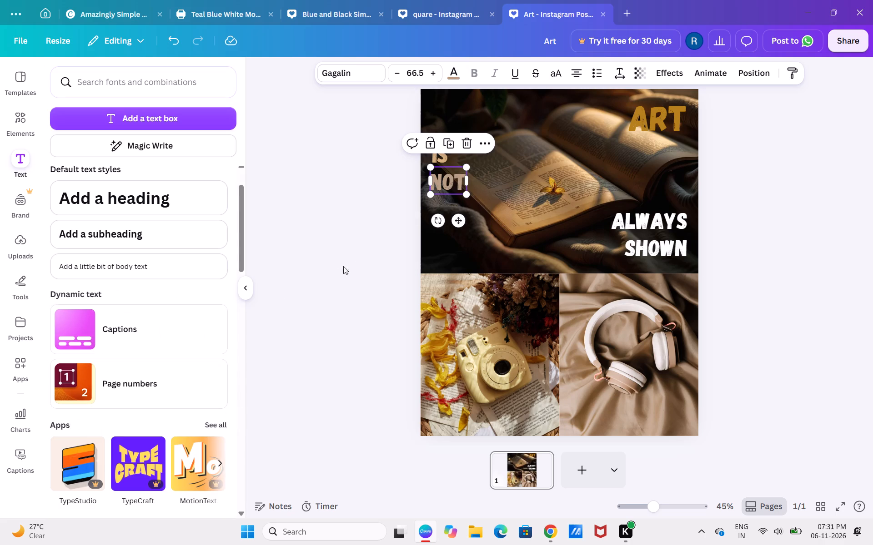
{"action": "left_click", "coordinate": [872, 259]}
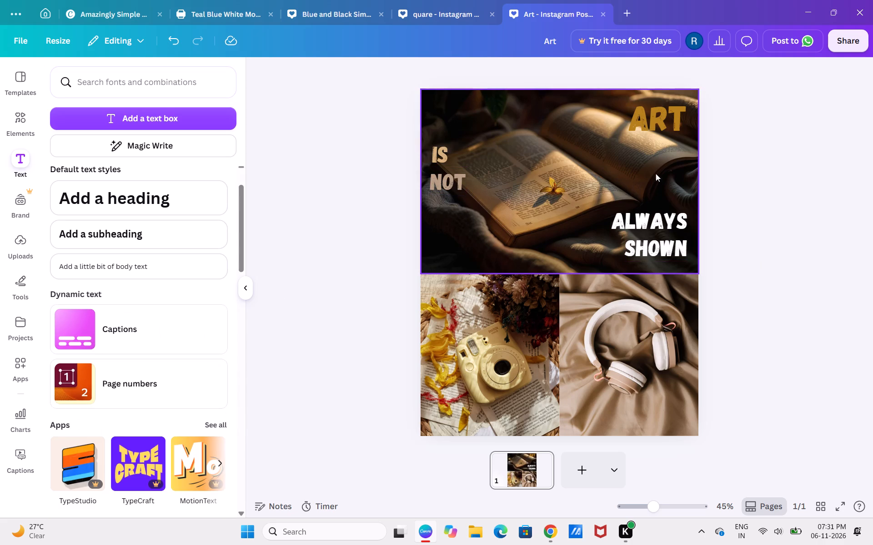
Recolour the "ALWAYS" text with the golden brown from the camera photo's palette.
{"action": "left_click", "coordinate": [675, 221]}
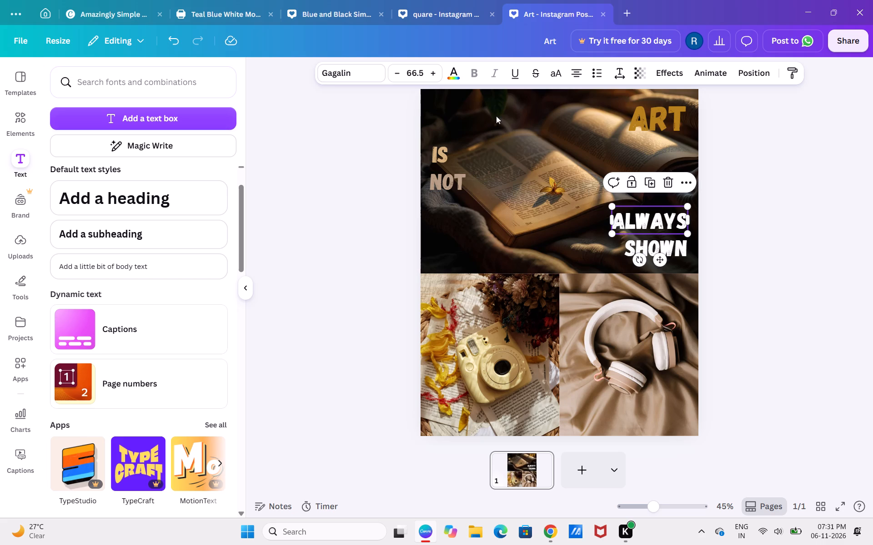
{"action": "left_click", "coordinate": [456, 72]}
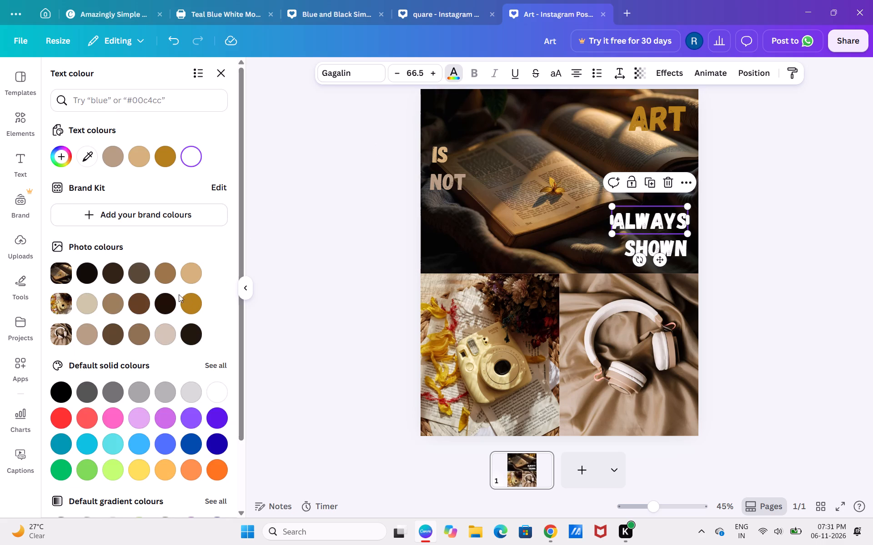
{"action": "left_click", "coordinate": [184, 302]}
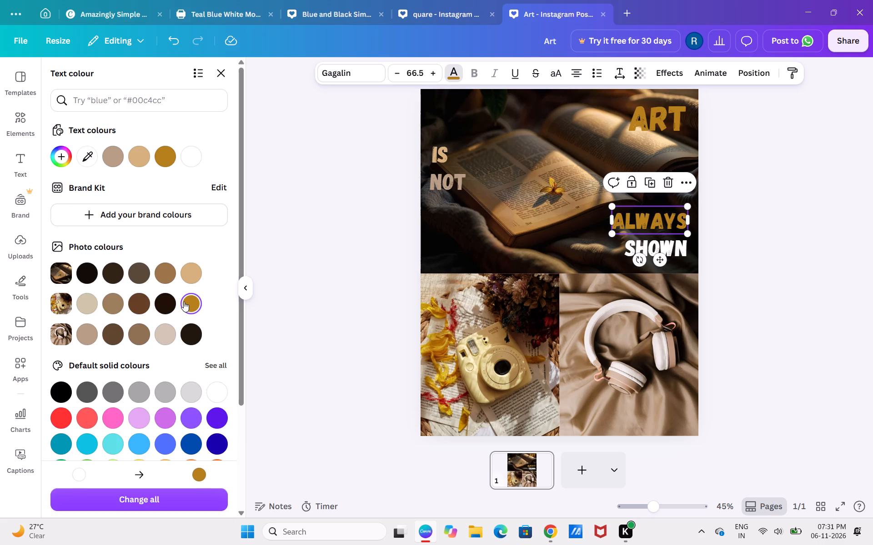
Recolour the "ALWAYS" text with the light tan from the book photo's palette.
{"action": "left_click", "coordinate": [143, 269]}
{"action": "left_click", "coordinate": [193, 271]}
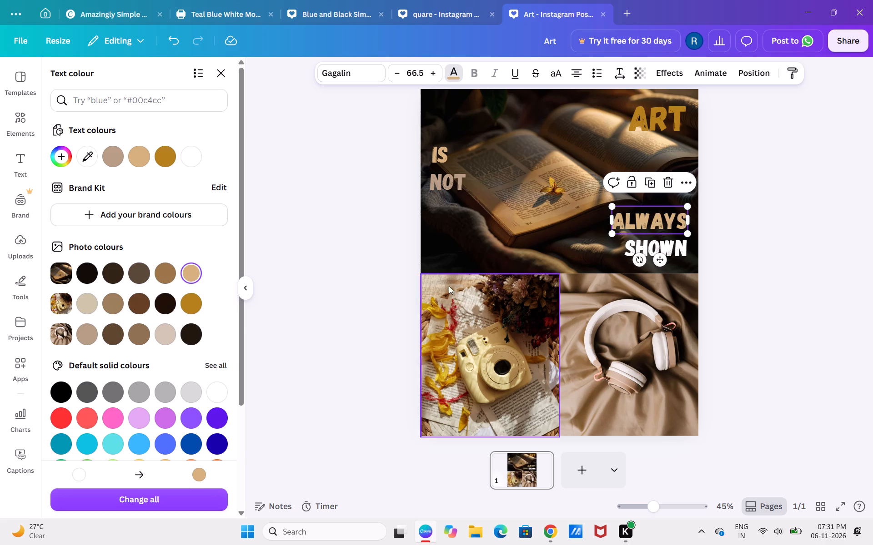
Recolour the "SHOWN" text with the bright orange from the default solid colours.
{"action": "left_click", "coordinate": [682, 249]}
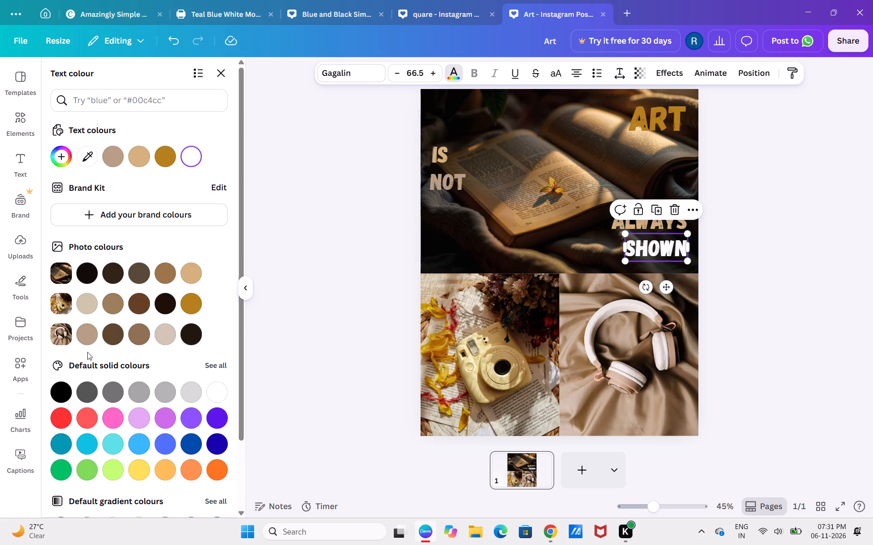
{"action": "scroll", "coordinate": [94, 375], "scroll_direction": "down", "scroll_amount": 5}
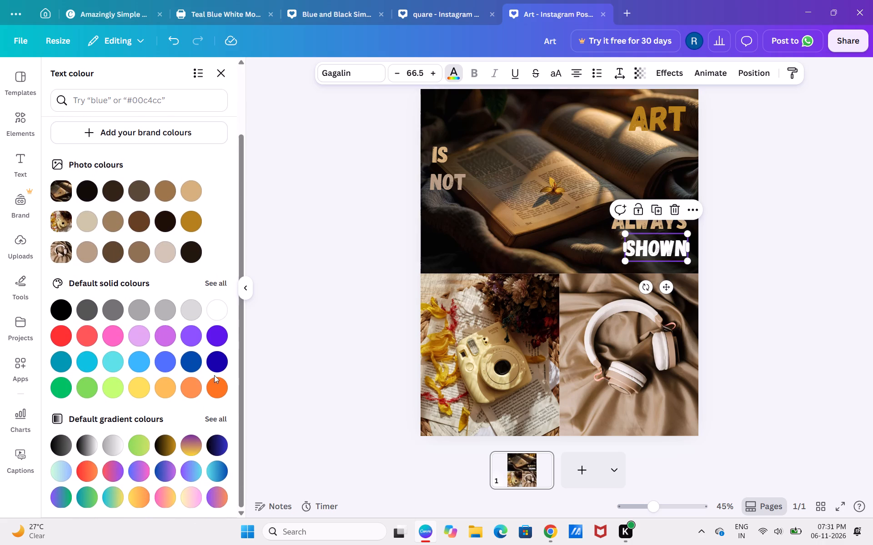
{"action": "left_click", "coordinate": [219, 387]}
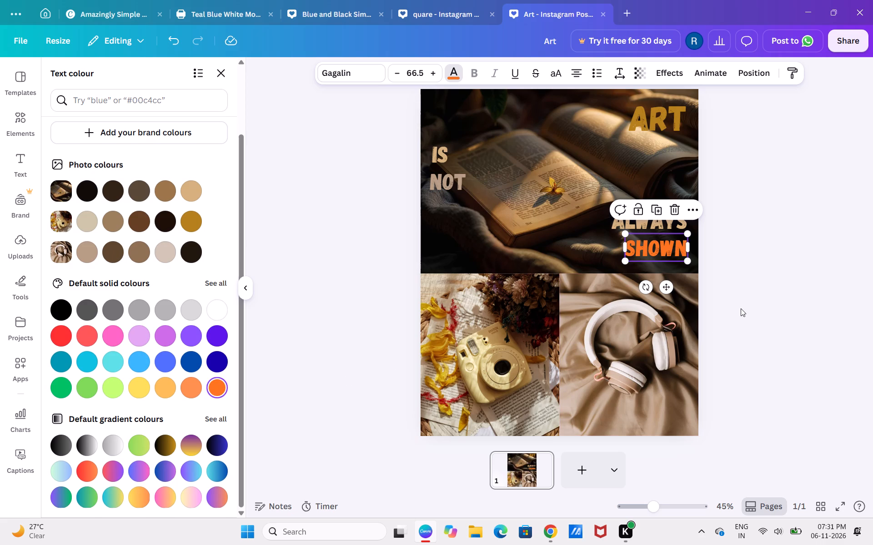
{"action": "left_click", "coordinate": [741, 308]}
{"action": "left_click", "coordinate": [357, 277]}
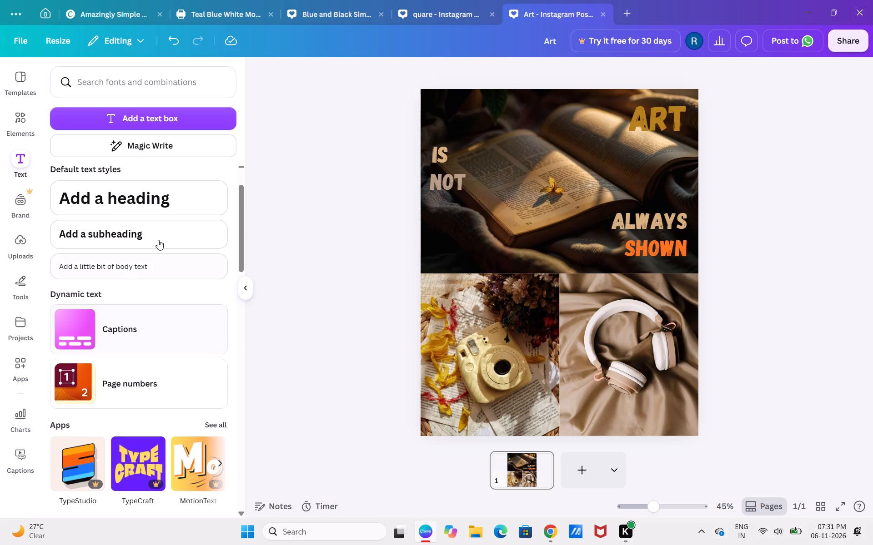
Add a new text box reading "it's".
{"action": "left_click", "coordinate": [145, 109]}
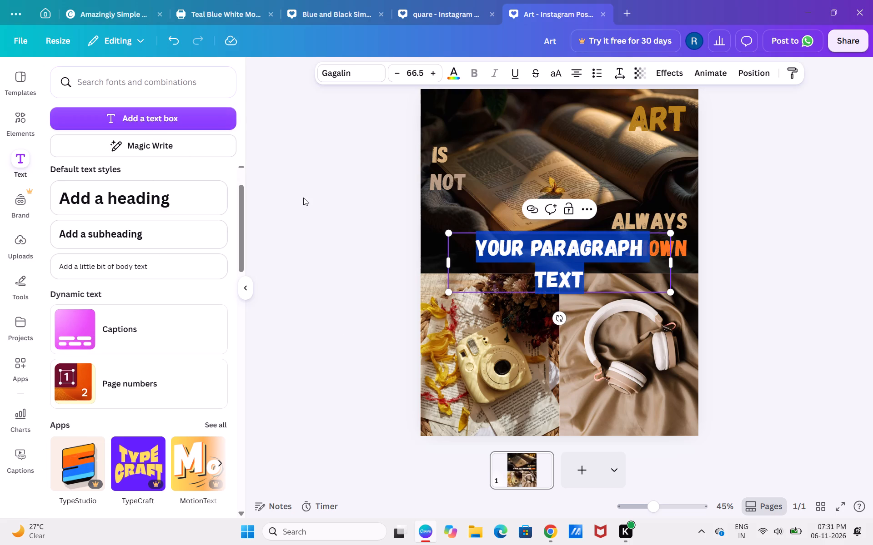
{"action": "type", "text": "it"}
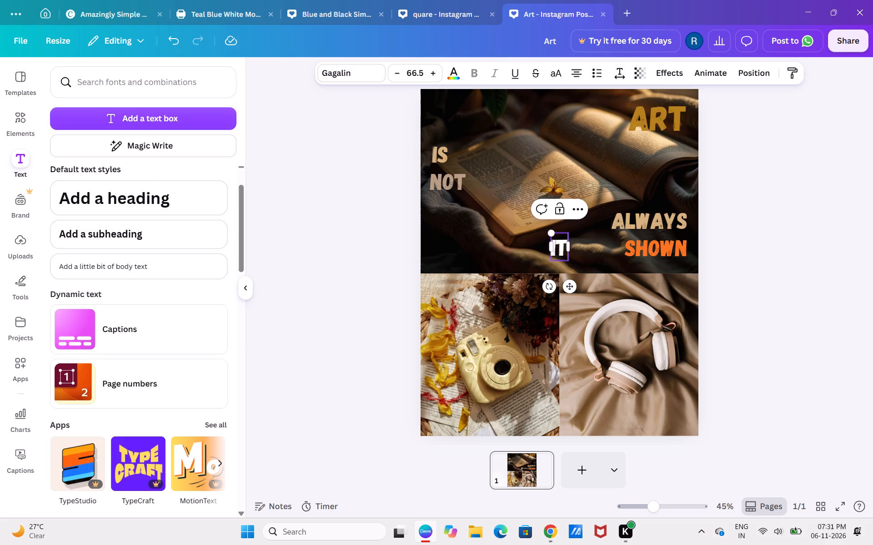
{"action": "type", "text": "'s"}
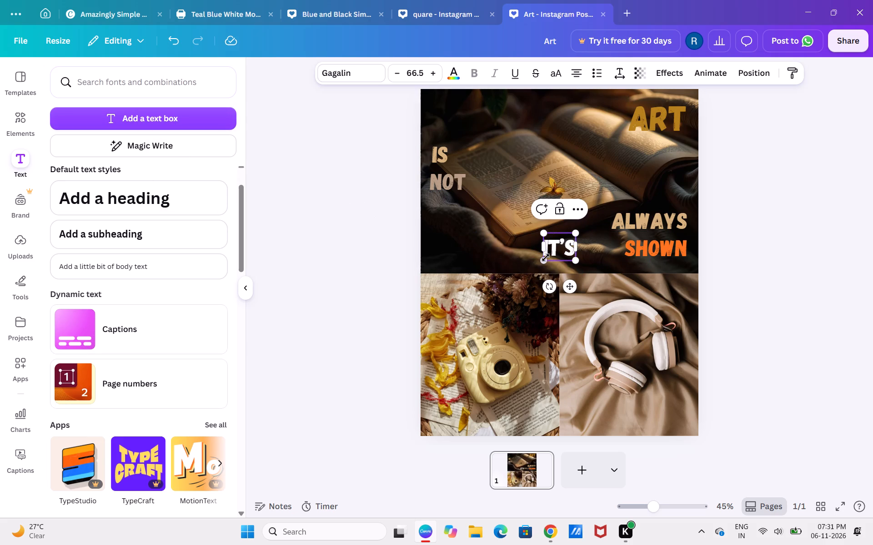
{"action": "left_click", "coordinate": [560, 248]}
{"action": "left_click", "coordinate": [761, 236]}
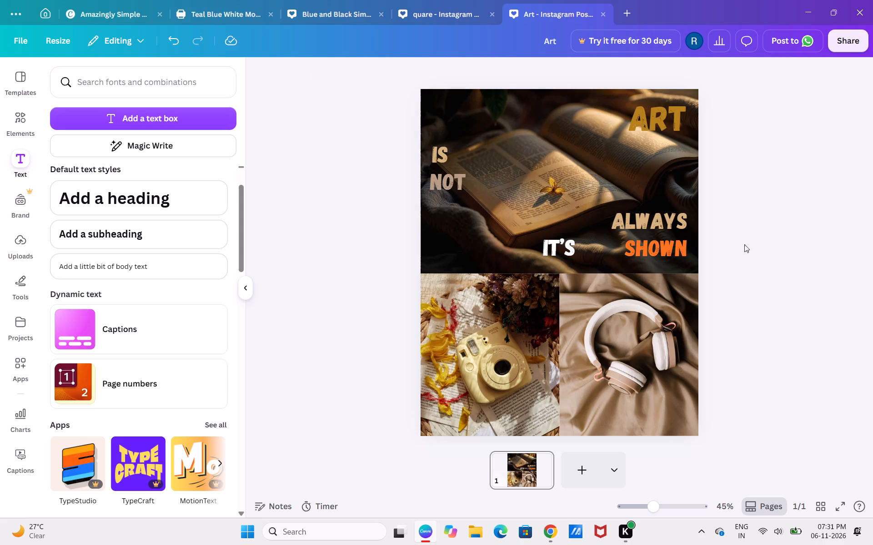
Position the "IT'S" text centred horizontally at the lower edge of the book photo, slightly overlapping the seam with the photos below.
{"action": "left_click_drag", "start_coordinate": [559, 250], "coordinate": [560, 281]}
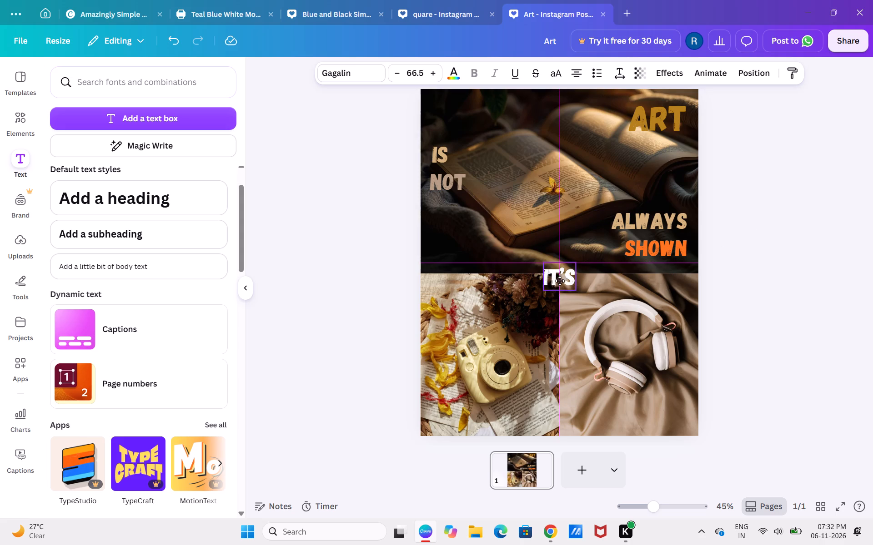
{"action": "left_click_drag", "start_coordinate": [560, 281], "coordinate": [557, 276]}
{"action": "left_click", "coordinate": [783, 250]}
{"action": "left_click_drag", "start_coordinate": [555, 272], "coordinate": [554, 270]}
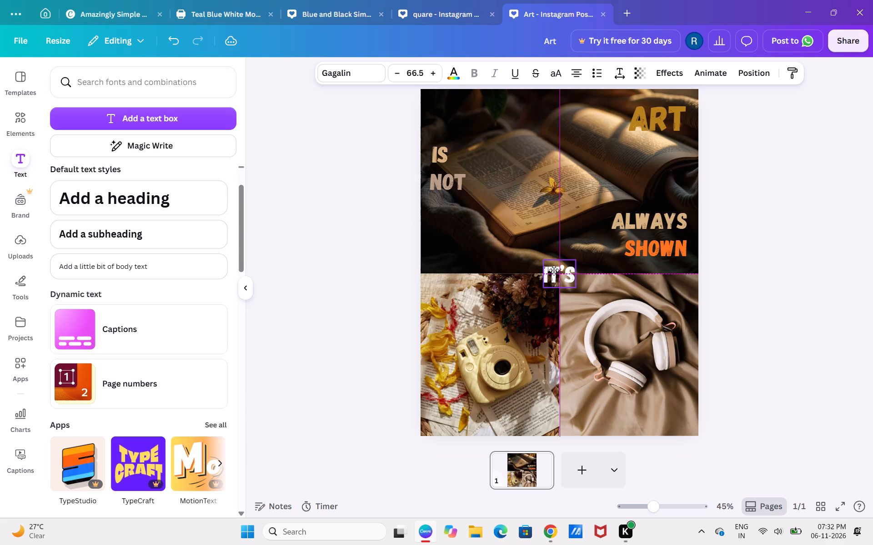
{"action": "left_click_drag", "start_coordinate": [554, 270], "coordinate": [552, 264]}
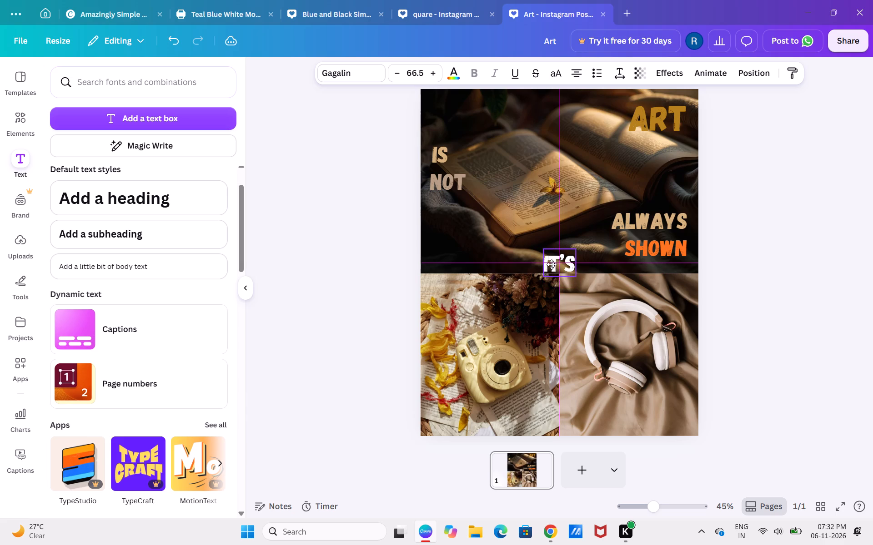
{"action": "left_click_drag", "start_coordinate": [552, 264], "coordinate": [551, 264]}
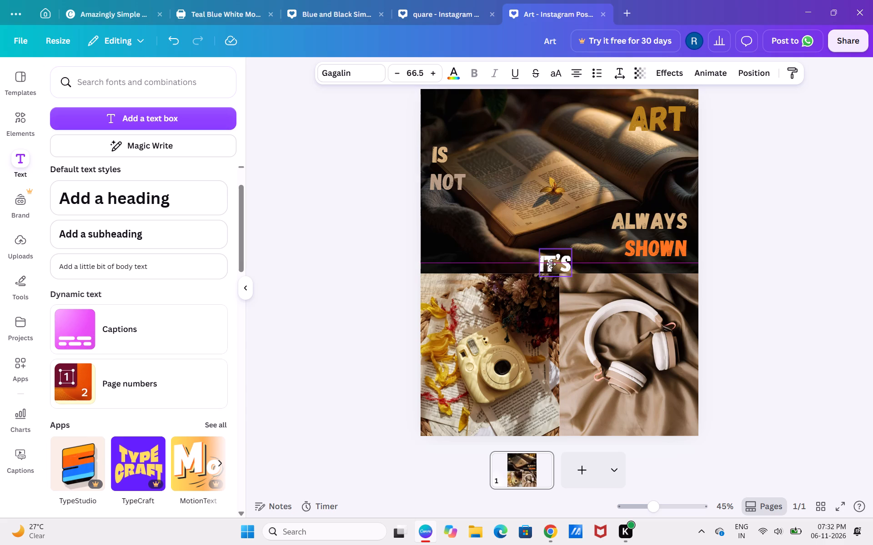
{"action": "left_click_drag", "start_coordinate": [551, 264], "coordinate": [552, 263]}
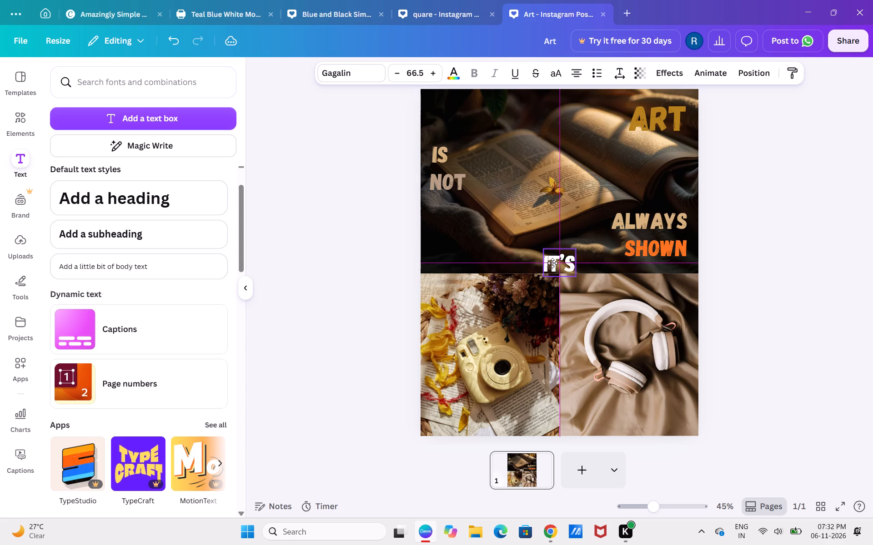
{"action": "left_click_drag", "start_coordinate": [552, 263], "coordinate": [552, 265]}
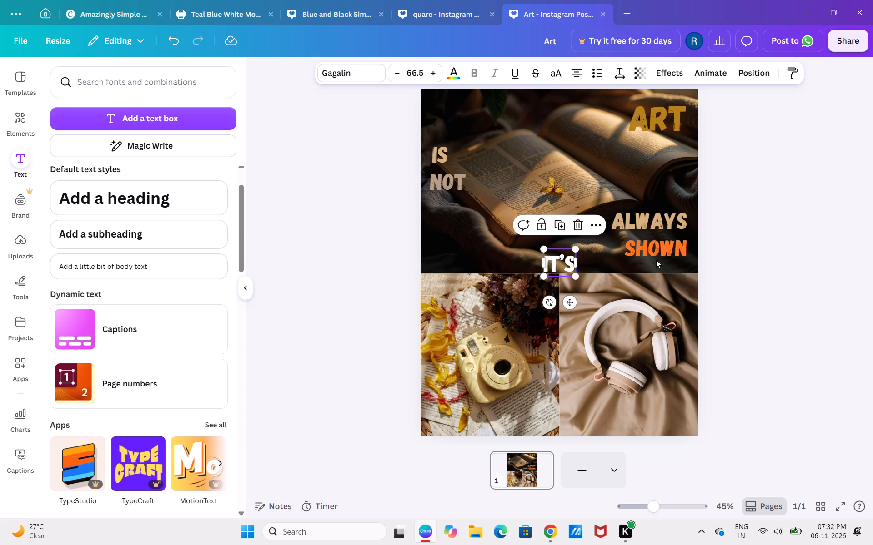
{"action": "left_click", "coordinate": [737, 250]}
{"action": "left_click_drag", "start_coordinate": [556, 266], "coordinate": [556, 270]}
{"action": "left_click", "coordinate": [801, 253]}
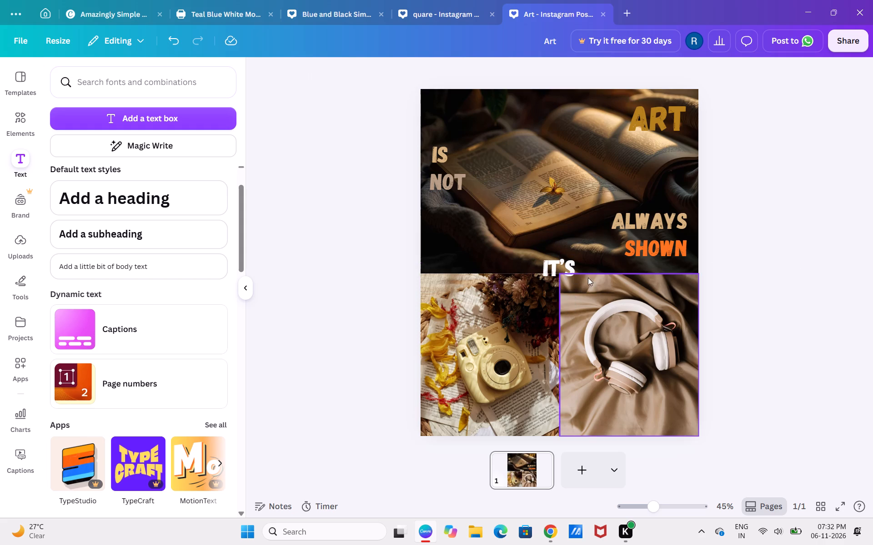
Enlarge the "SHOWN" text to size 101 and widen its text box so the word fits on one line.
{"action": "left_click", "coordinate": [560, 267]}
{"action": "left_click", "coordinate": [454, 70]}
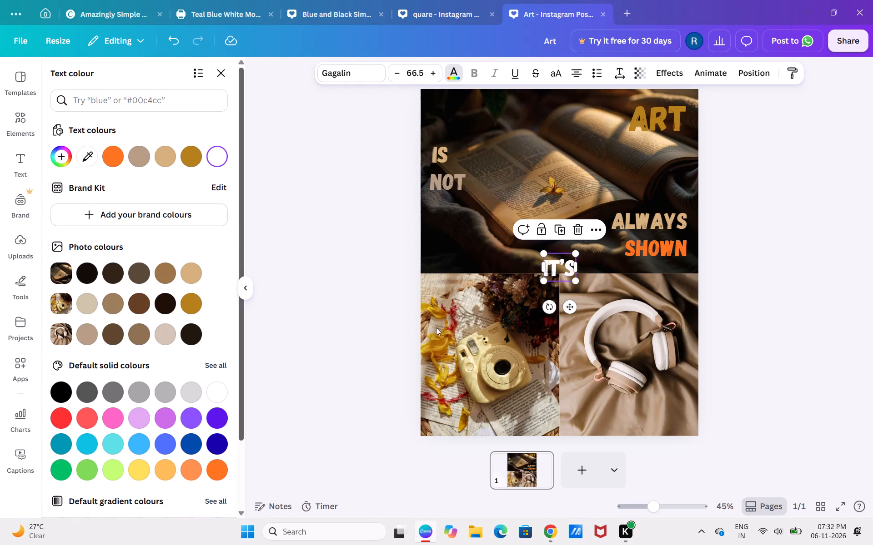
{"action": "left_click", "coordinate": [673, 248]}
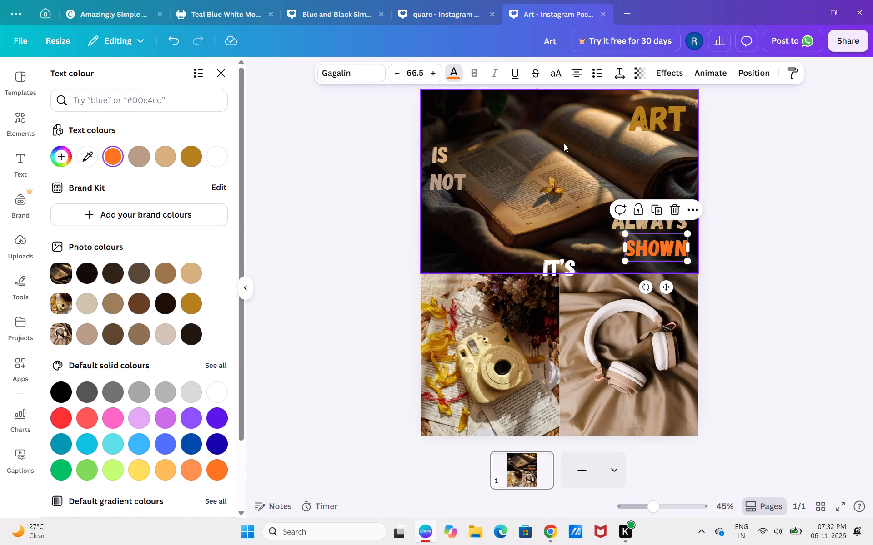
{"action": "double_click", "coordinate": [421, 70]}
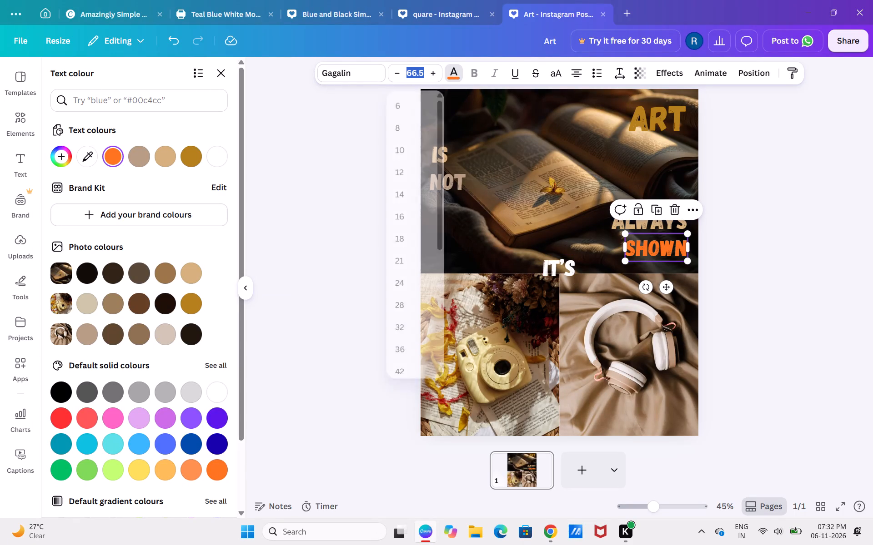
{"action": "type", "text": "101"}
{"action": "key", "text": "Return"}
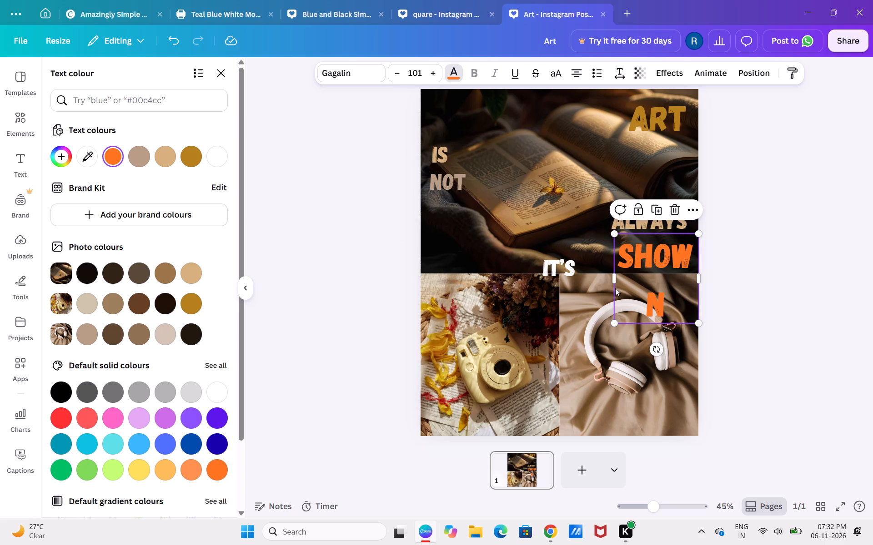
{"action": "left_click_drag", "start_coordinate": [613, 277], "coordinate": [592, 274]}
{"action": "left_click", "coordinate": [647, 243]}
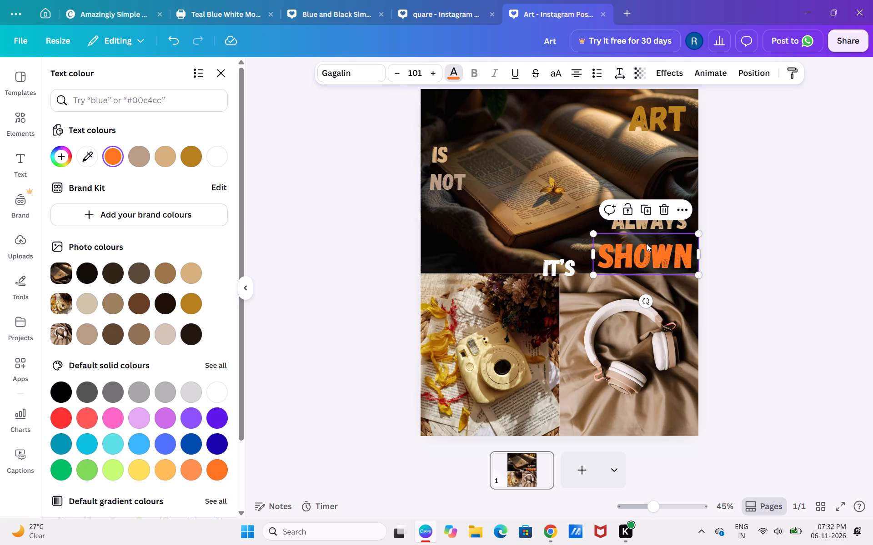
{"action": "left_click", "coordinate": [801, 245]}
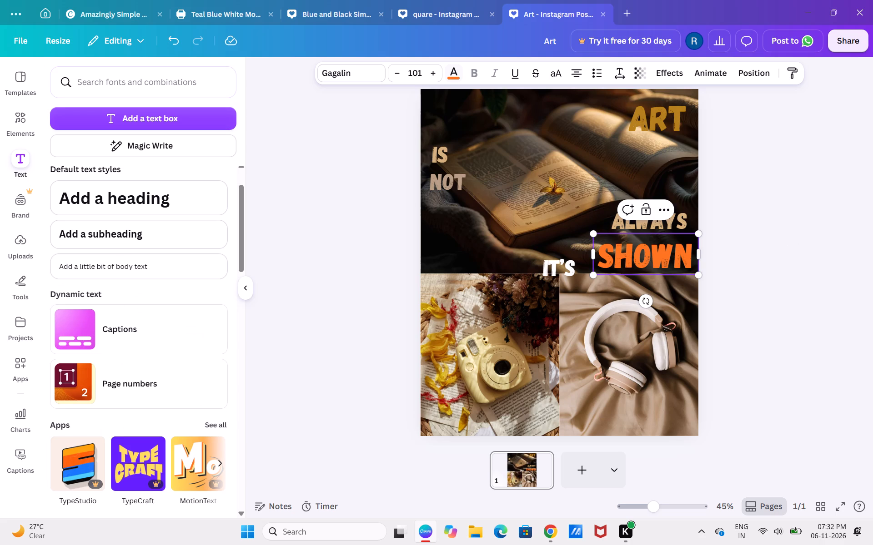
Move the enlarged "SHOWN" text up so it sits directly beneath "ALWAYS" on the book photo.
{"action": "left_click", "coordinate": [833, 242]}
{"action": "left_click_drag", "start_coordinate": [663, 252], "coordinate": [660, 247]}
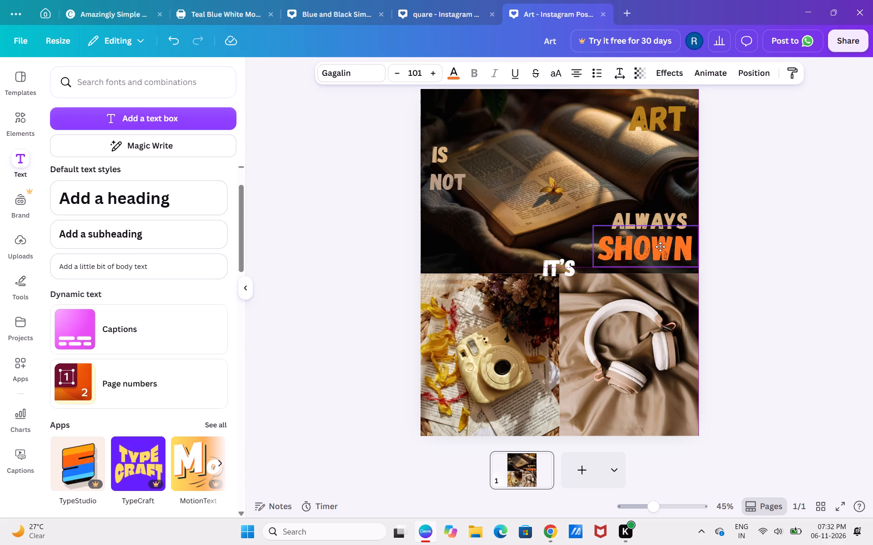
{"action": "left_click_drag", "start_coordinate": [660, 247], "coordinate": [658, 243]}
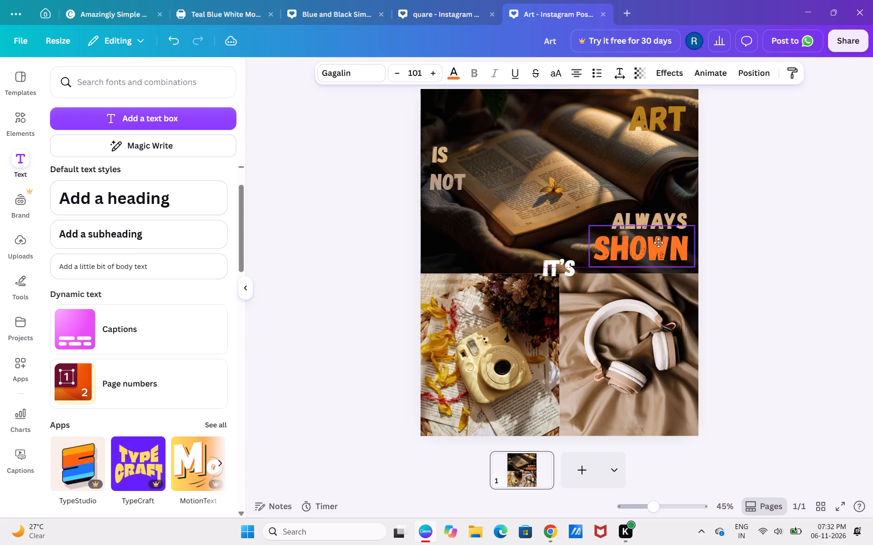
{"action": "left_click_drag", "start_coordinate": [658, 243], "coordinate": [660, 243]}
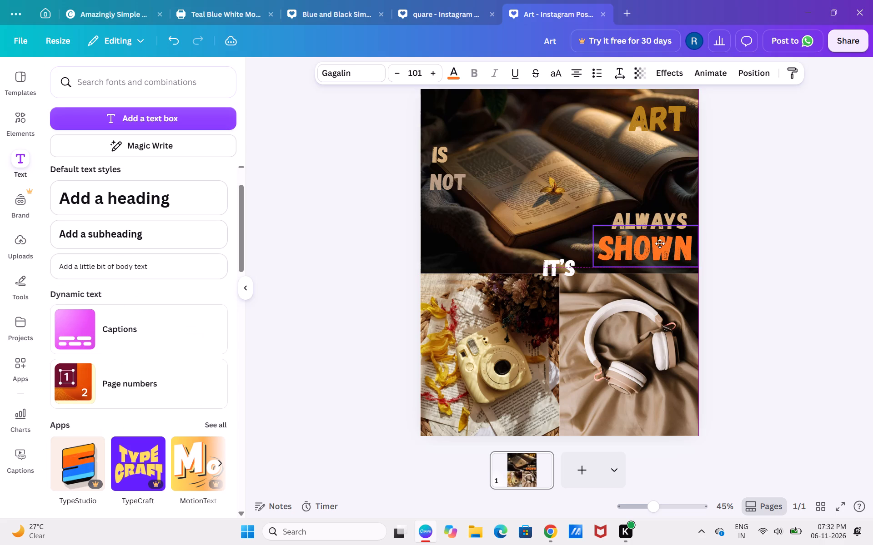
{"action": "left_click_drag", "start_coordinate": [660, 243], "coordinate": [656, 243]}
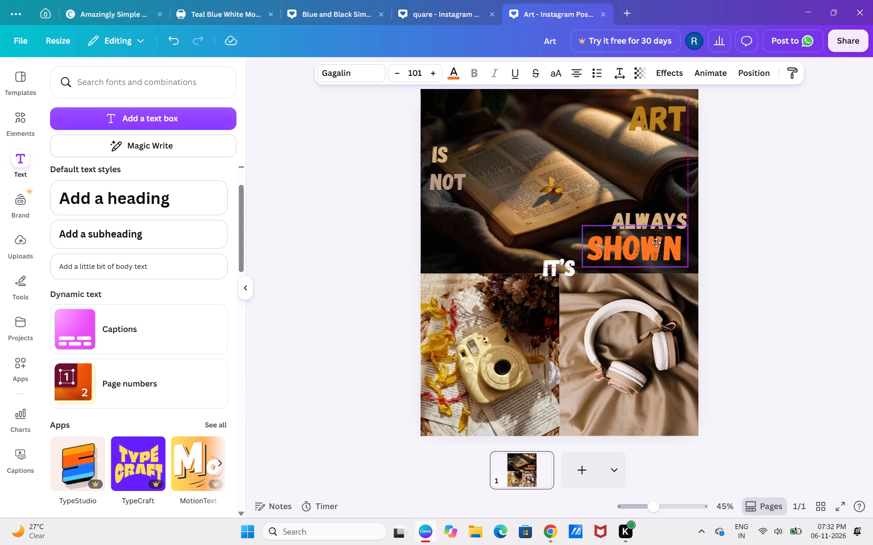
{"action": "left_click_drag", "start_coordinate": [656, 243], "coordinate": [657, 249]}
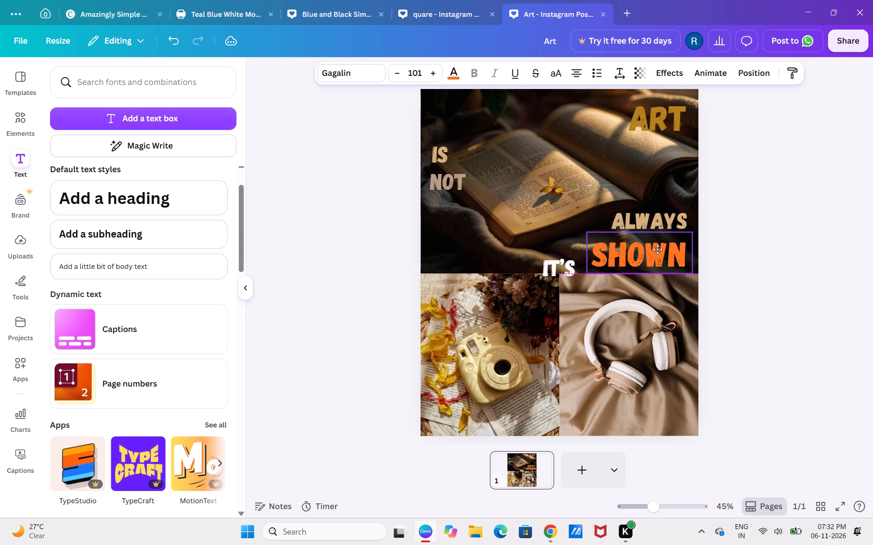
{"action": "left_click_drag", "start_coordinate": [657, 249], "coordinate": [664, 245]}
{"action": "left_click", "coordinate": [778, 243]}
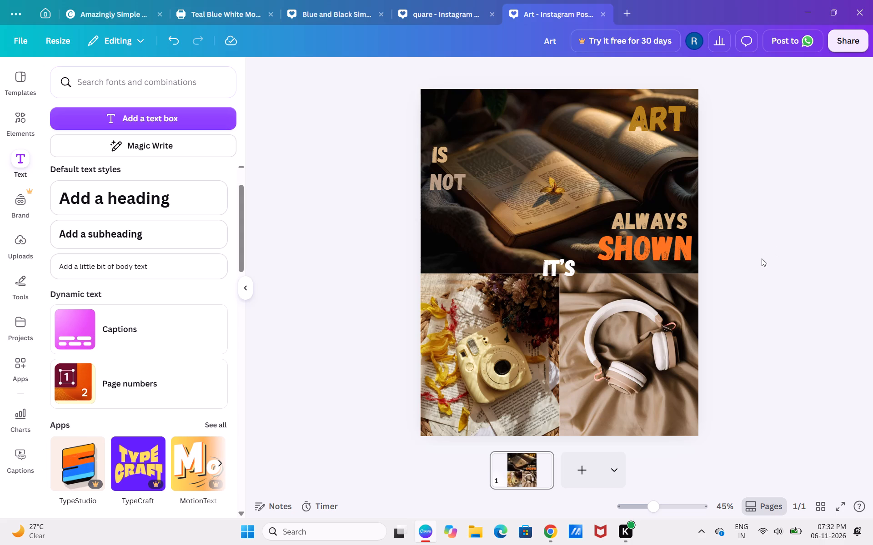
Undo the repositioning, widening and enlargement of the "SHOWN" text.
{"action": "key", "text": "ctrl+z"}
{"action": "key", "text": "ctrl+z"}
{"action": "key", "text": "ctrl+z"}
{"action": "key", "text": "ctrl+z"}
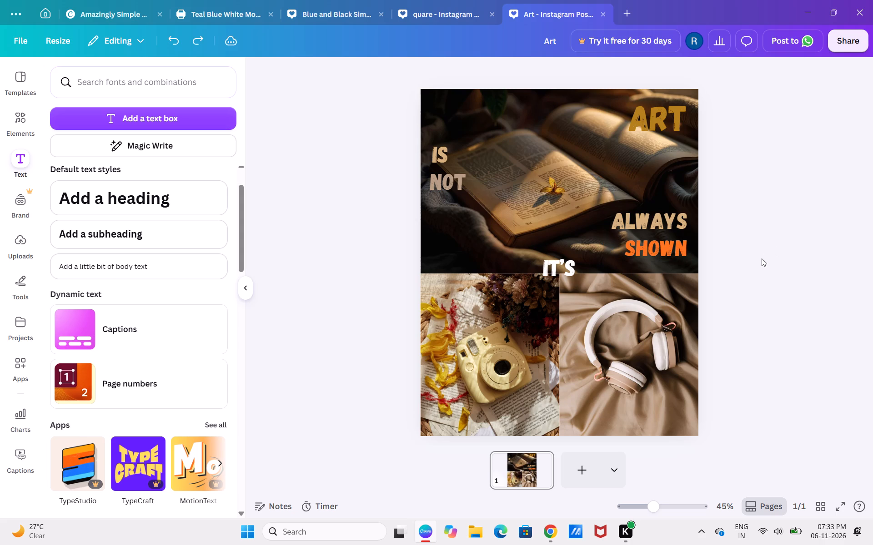
Try several colours on the "IT'S" text, ending with the light orange from the default solid colours.
{"action": "left_click", "coordinate": [556, 270]}
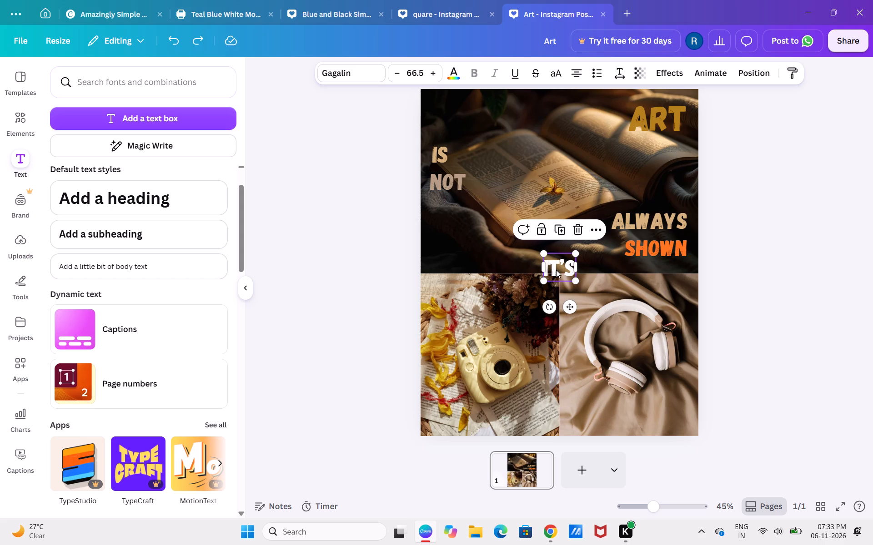
{"action": "left_click", "coordinate": [452, 69]}
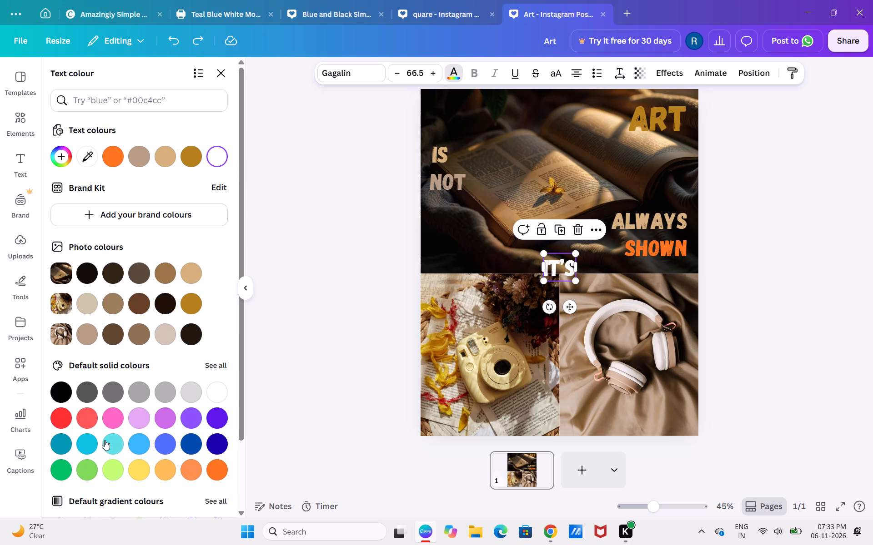
{"action": "left_click", "coordinate": [135, 336]}
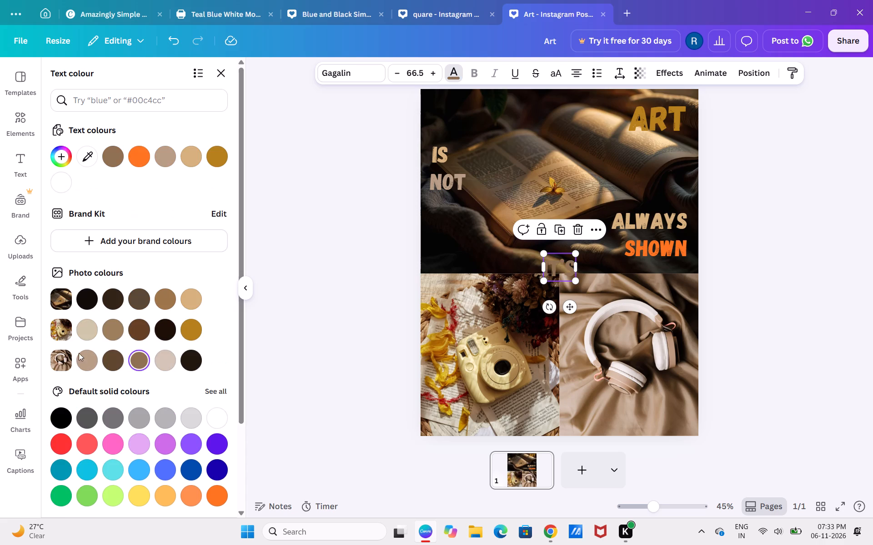
{"action": "left_click", "coordinate": [78, 358]}
{"action": "left_click", "coordinate": [135, 439]}
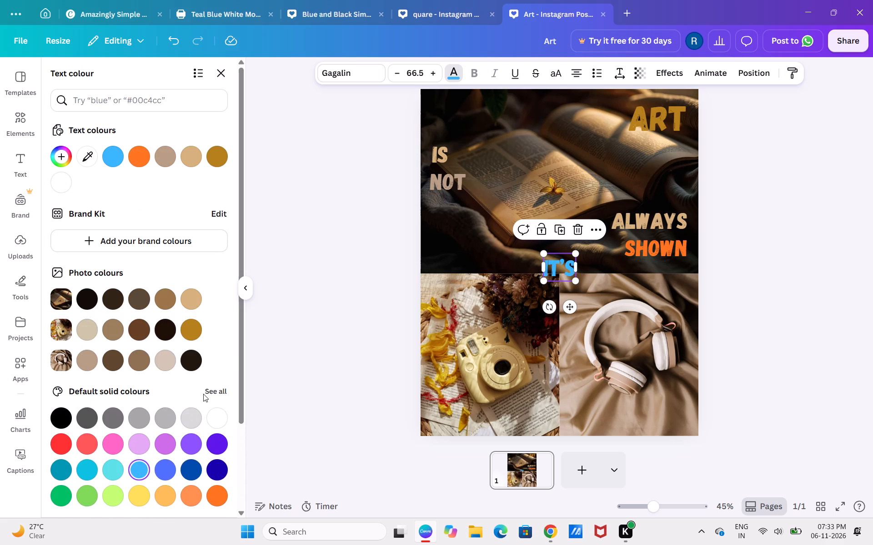
{"action": "scroll", "coordinate": [195, 458], "scroll_direction": "down", "scroll_amount": 2}
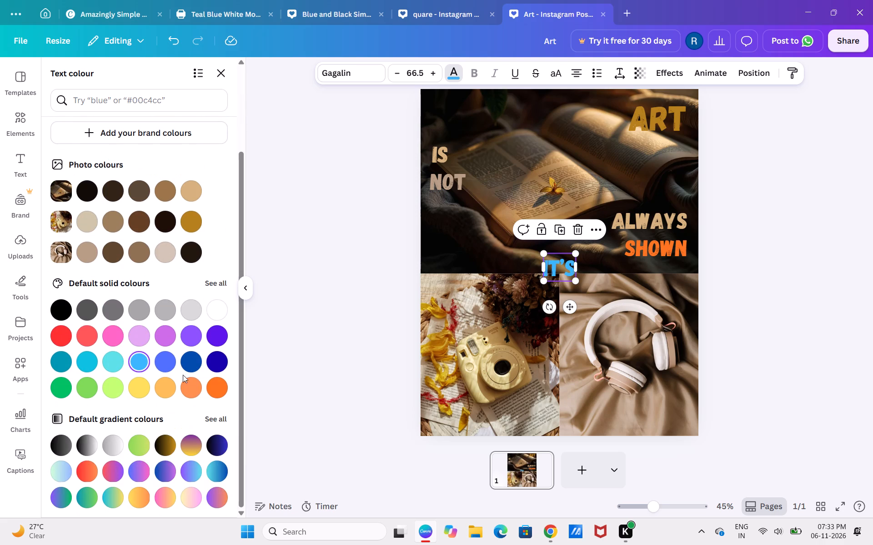
{"action": "left_click", "coordinate": [165, 390]}
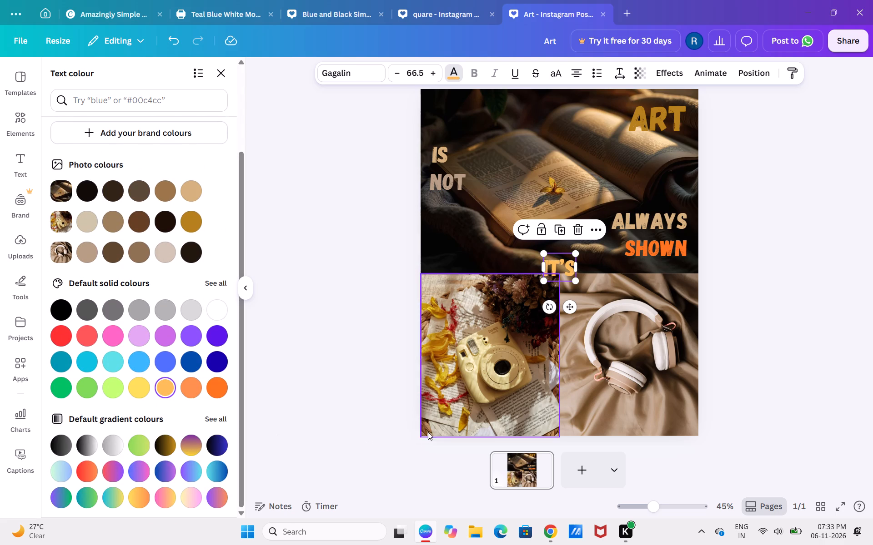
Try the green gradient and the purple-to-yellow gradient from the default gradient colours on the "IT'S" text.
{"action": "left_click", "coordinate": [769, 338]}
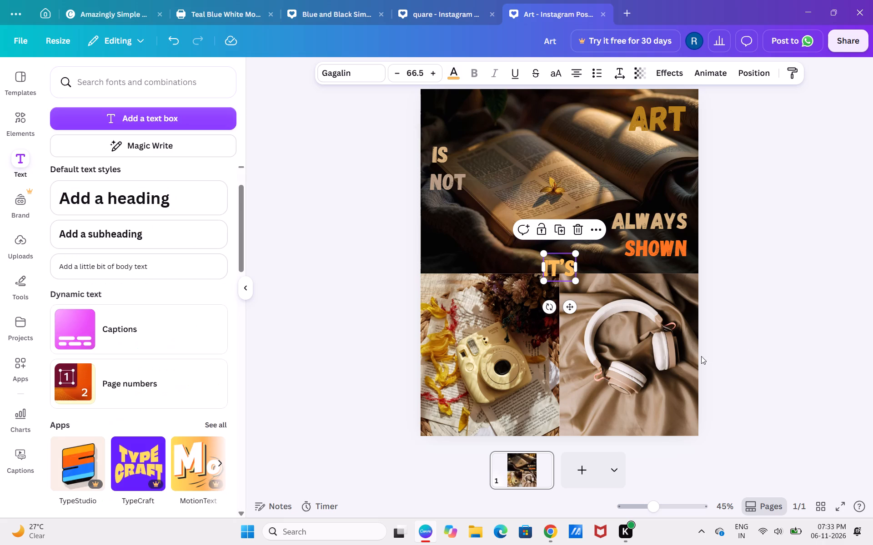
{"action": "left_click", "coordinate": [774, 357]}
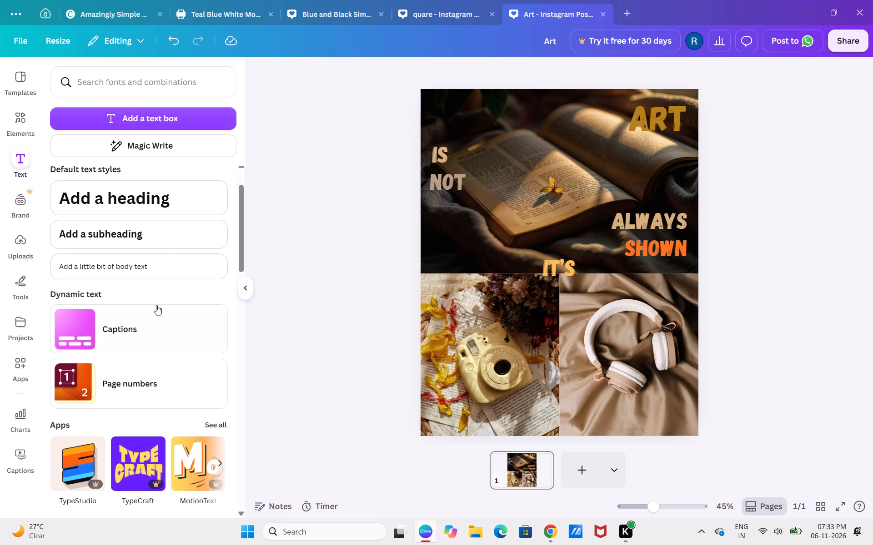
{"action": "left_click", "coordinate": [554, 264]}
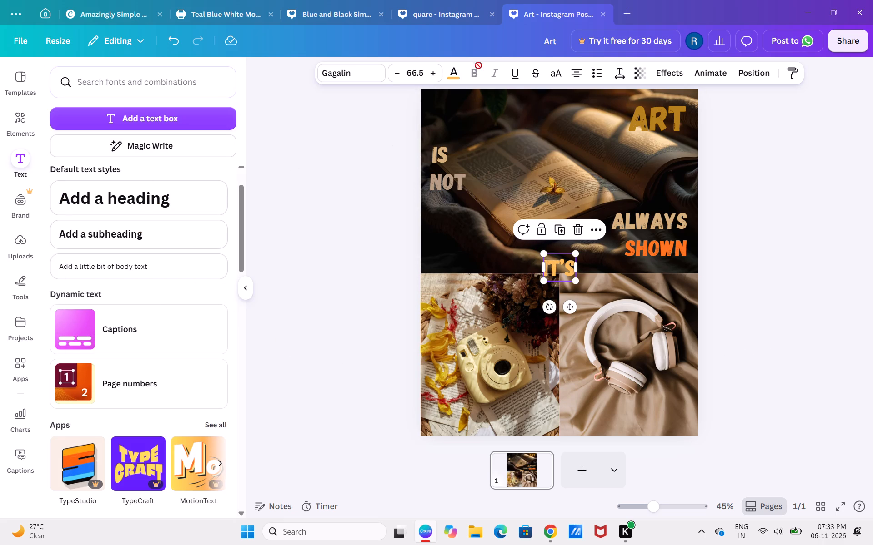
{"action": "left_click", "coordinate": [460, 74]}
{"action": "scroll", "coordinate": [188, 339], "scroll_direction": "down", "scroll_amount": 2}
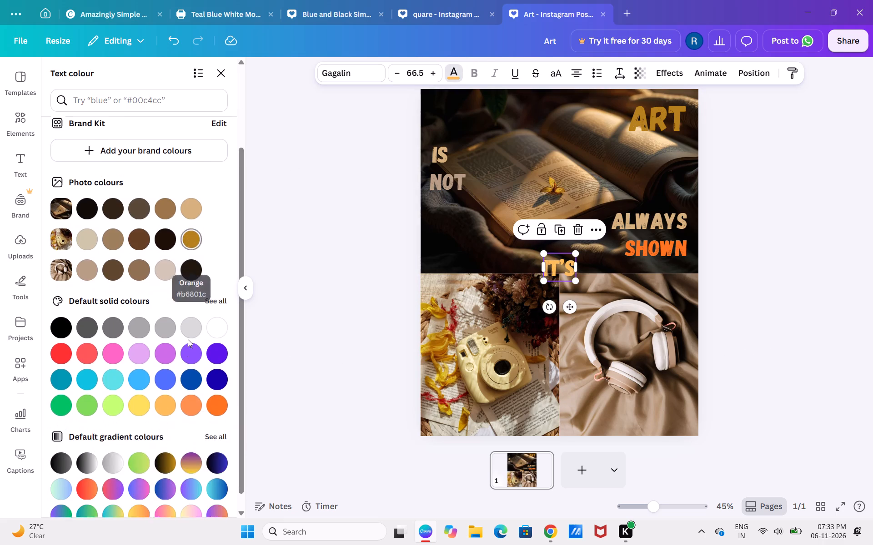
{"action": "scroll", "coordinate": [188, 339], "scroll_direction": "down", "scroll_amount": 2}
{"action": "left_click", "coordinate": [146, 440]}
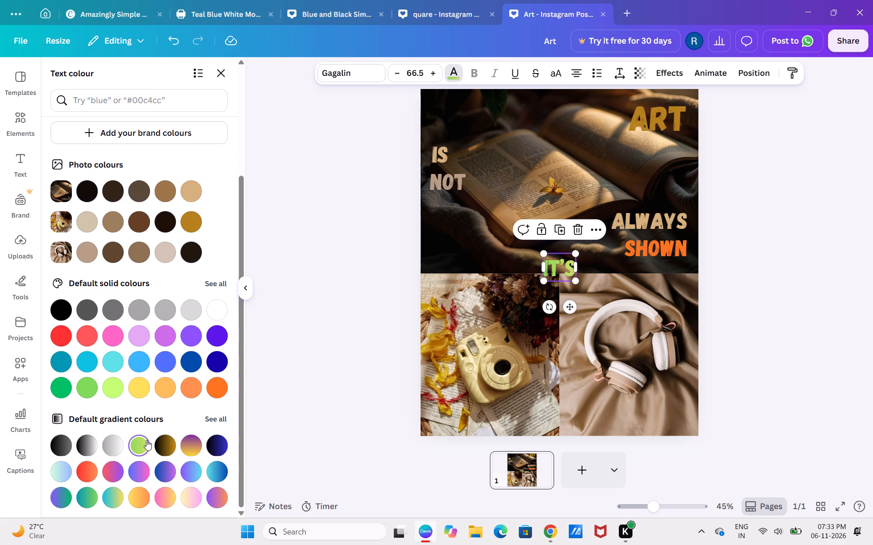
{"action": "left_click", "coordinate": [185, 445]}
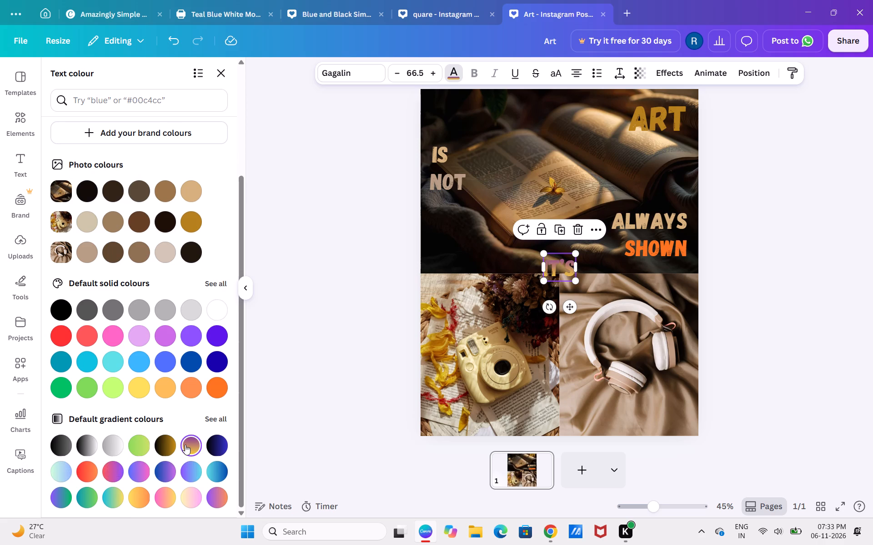
Try several shades from the full default solid palette on the "IT'S" text, ending with the dark mustard yellow.
{"action": "left_click", "coordinate": [214, 283]}
{"action": "scroll", "coordinate": [95, 391], "scroll_direction": "down", "scroll_amount": 5}
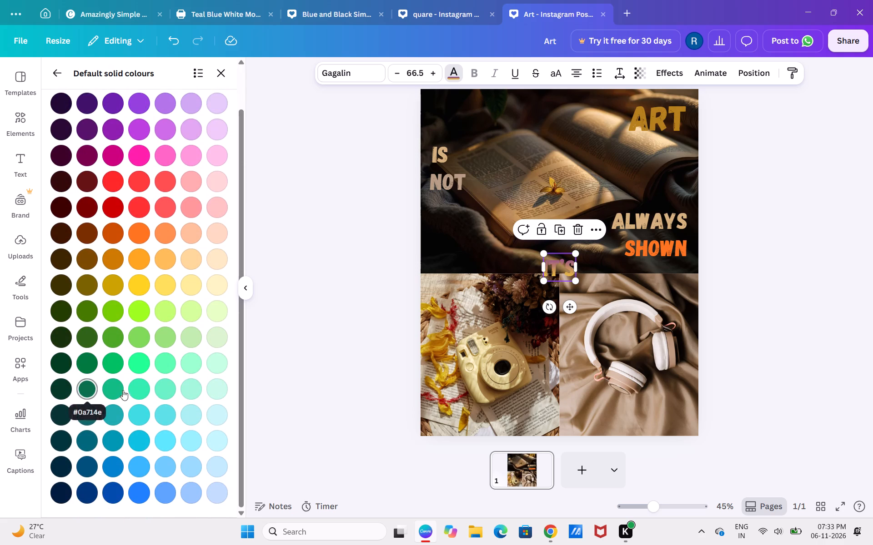
{"action": "left_click", "coordinate": [187, 262]}
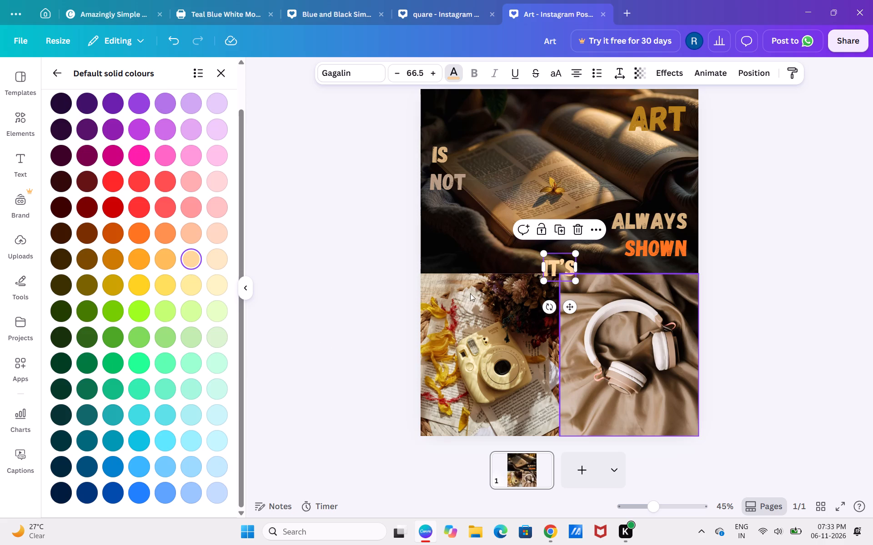
{"action": "left_click", "coordinate": [113, 304]}
{"action": "left_click", "coordinate": [140, 276]}
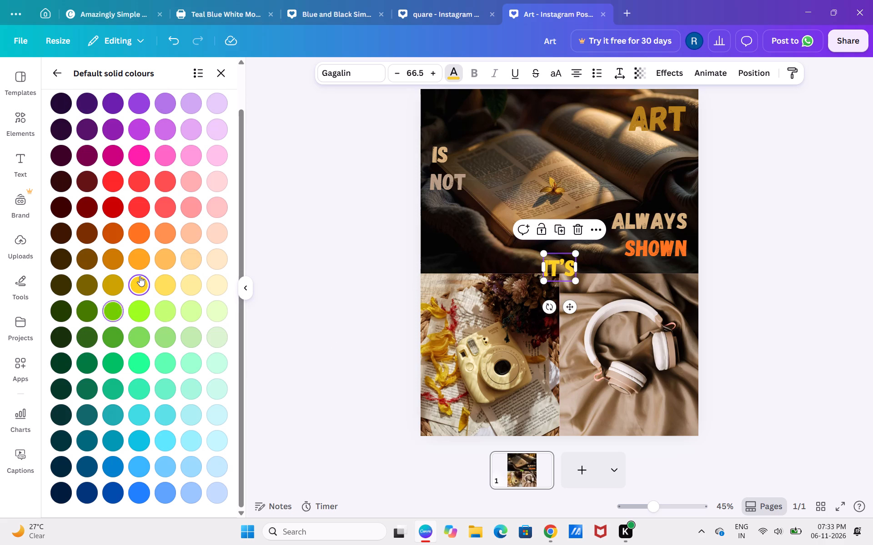
{"action": "left_click", "coordinate": [195, 317]}
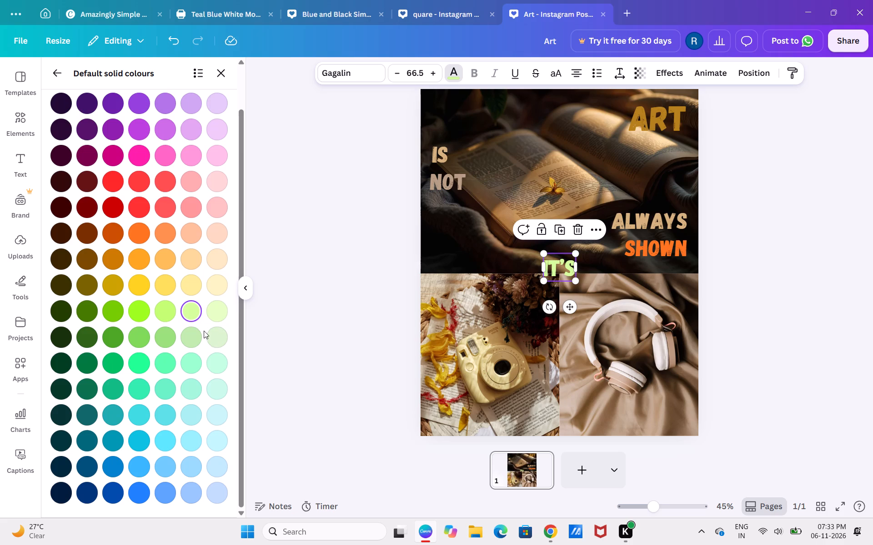
{"action": "left_click", "coordinate": [197, 363]}
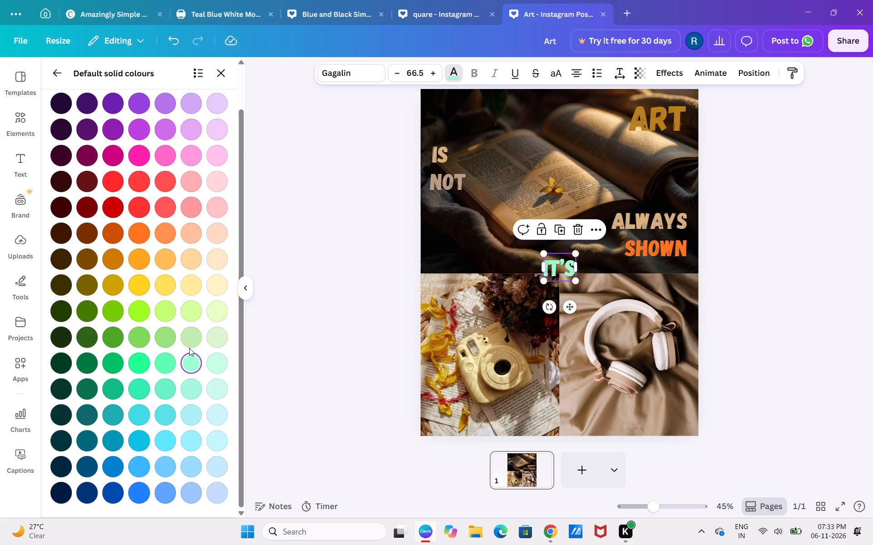
{"action": "left_click", "coordinate": [190, 284]}
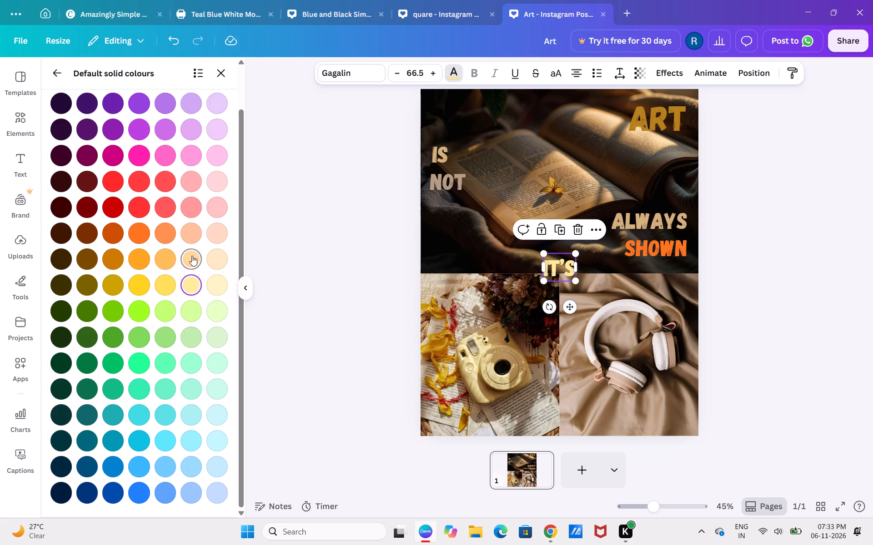
{"action": "left_click", "coordinate": [192, 237]}
{"action": "left_click", "coordinate": [194, 204]}
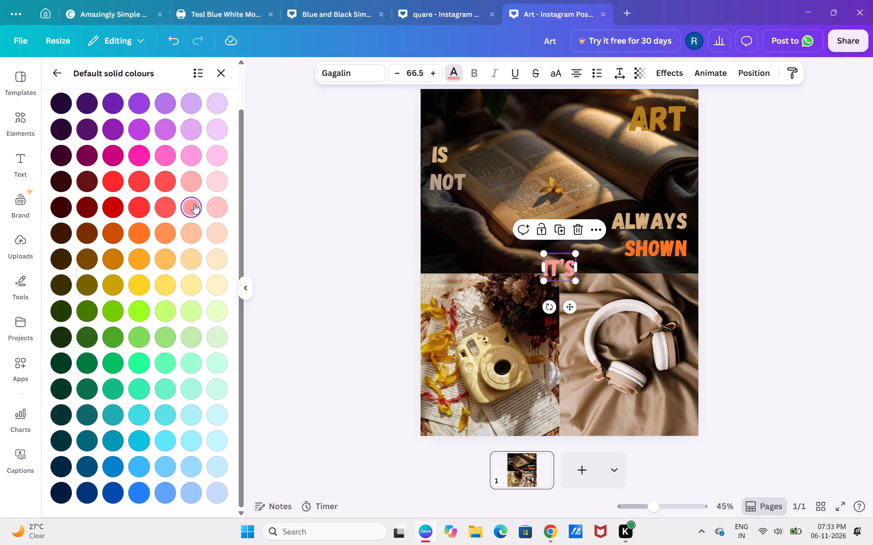
{"action": "left_click", "coordinate": [198, 156]}
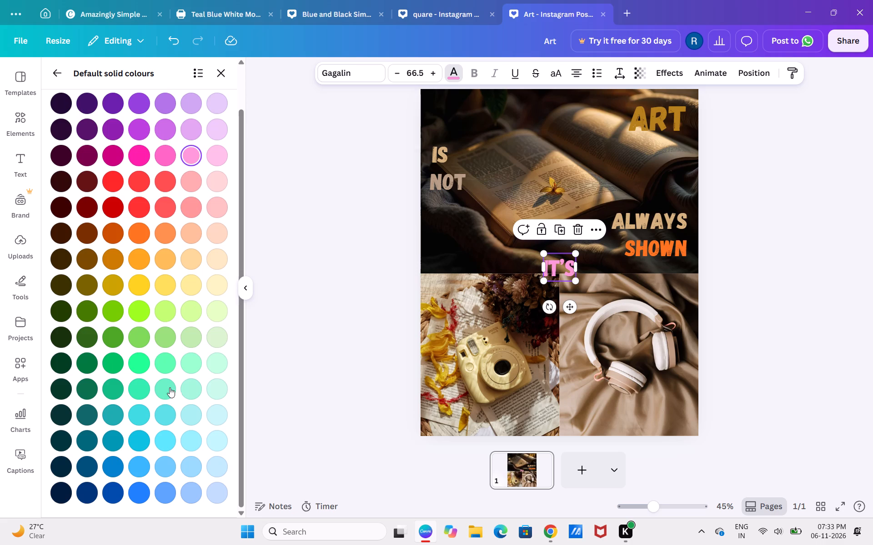
{"action": "left_click", "coordinate": [93, 285]}
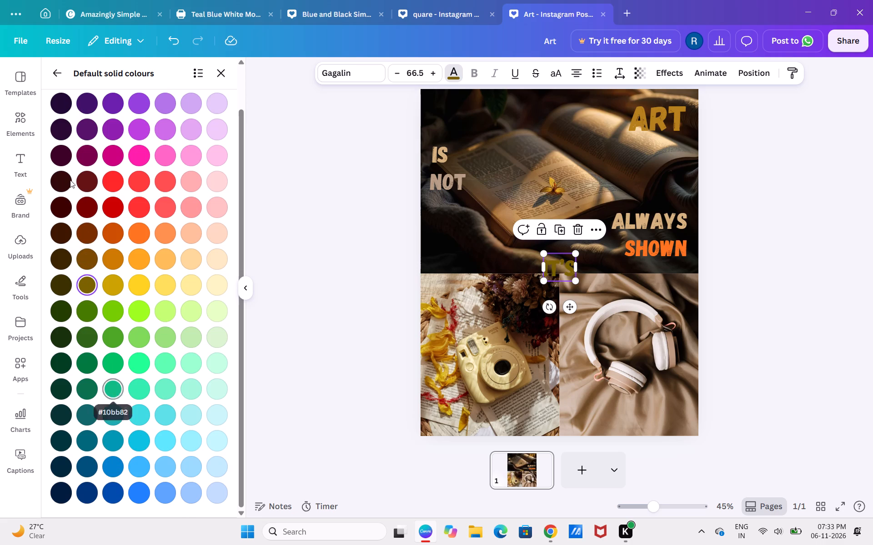
{"action": "left_click", "coordinate": [91, 185]}
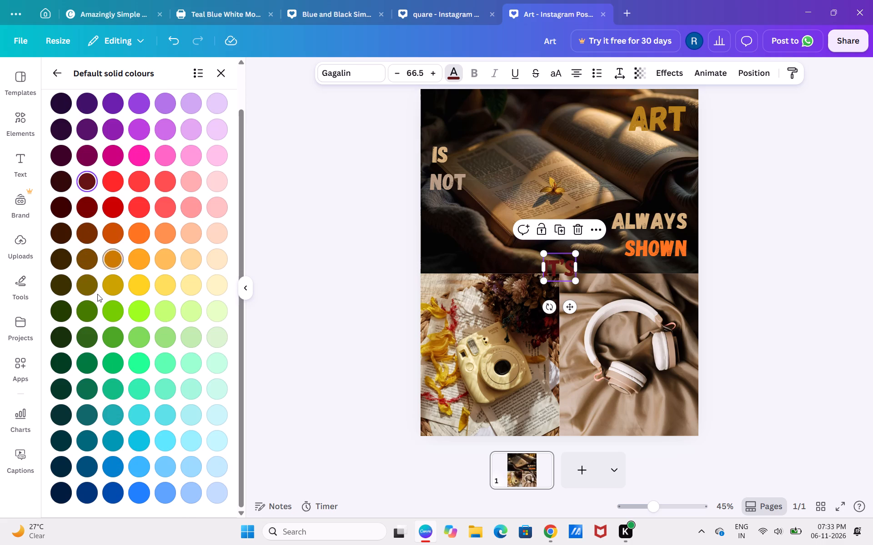
{"action": "left_click", "coordinate": [105, 281]}
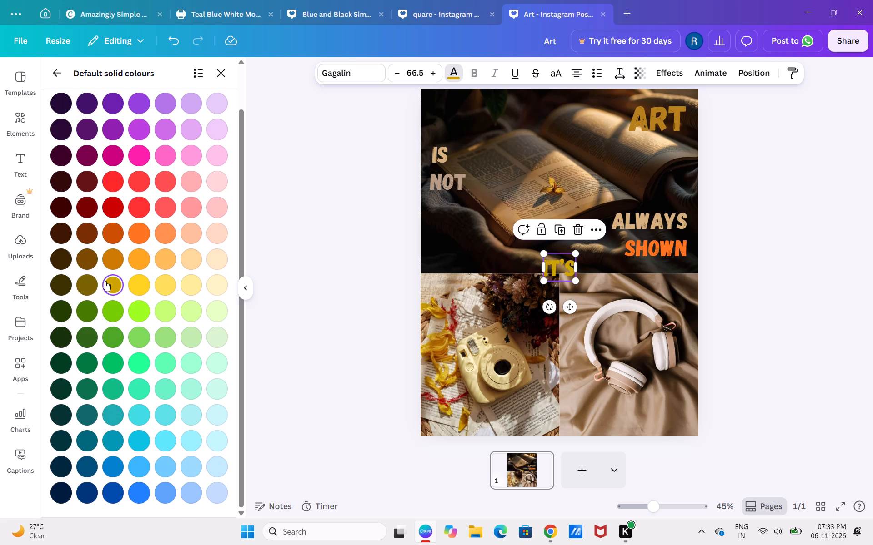
Nudge the "IT'S" text slightly down across the boundary between the book photo and the lower photos.
{"action": "key", "text": "Down"}
{"action": "key", "text": "Down"}
{"action": "key", "text": "Down"}
{"action": "key", "text": "Down"}
{"action": "key", "text": "Down"}
{"action": "key", "text": "Down"}
{"action": "key", "text": "Down"}
{"action": "key", "text": "Down"}
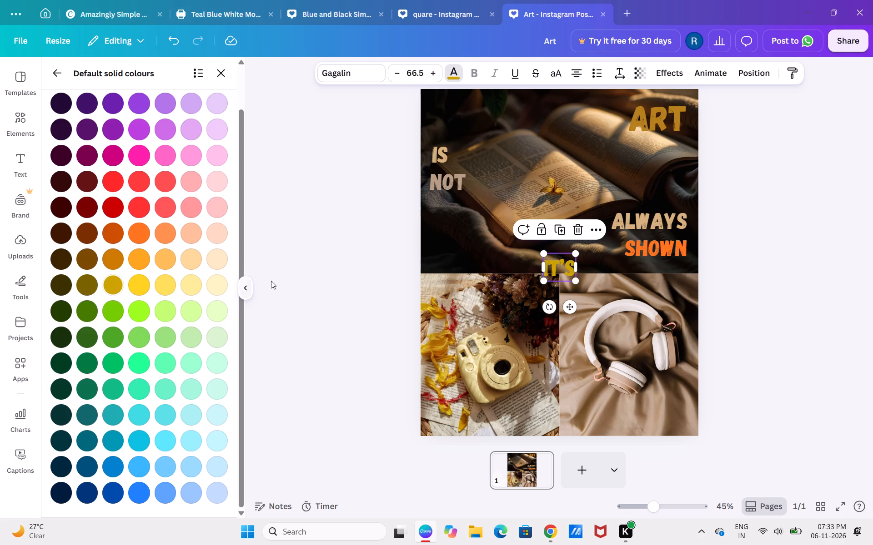
{"action": "left_click", "coordinate": [271, 281]}
{"action": "key", "text": "Down"}
{"action": "key", "text": "Down"}
{"action": "key", "text": "Down"}
{"action": "key", "text": "Down"}
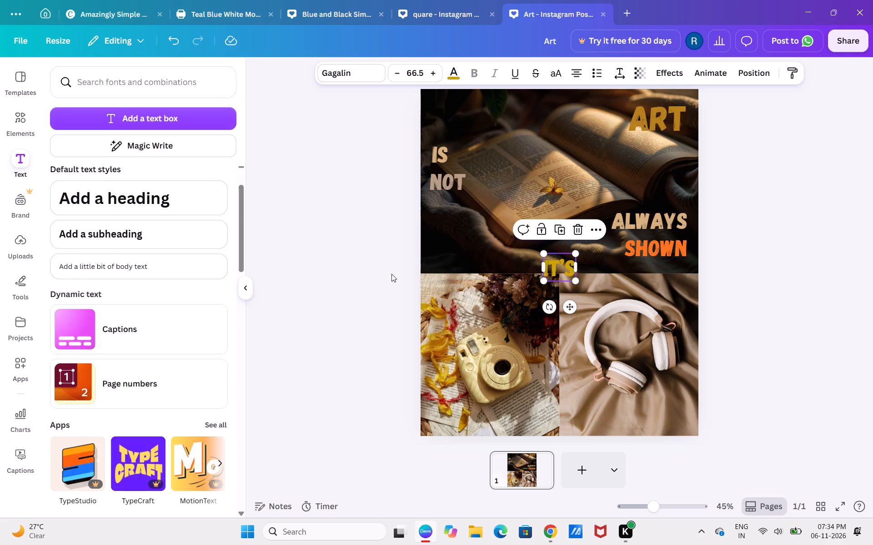
{"action": "key", "text": "Down"}
{"action": "left_click", "coordinate": [391, 274]}
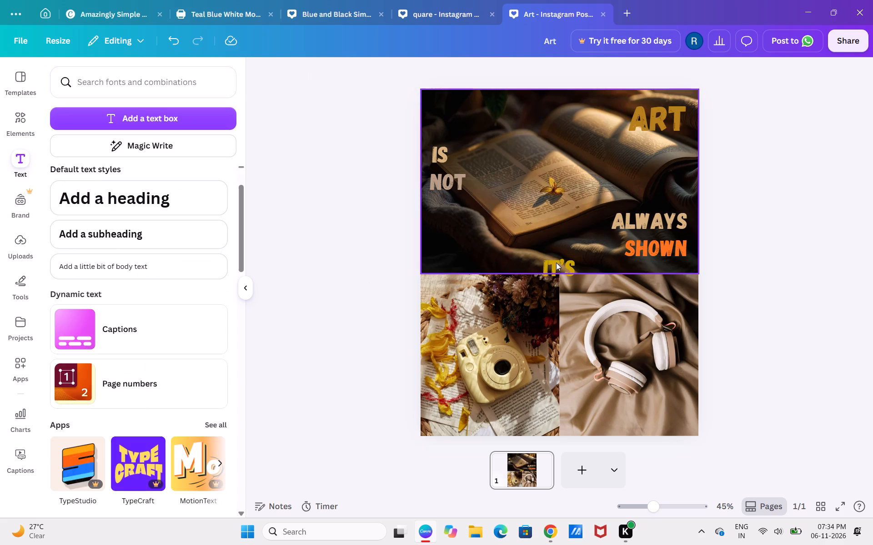
{"action": "left_click", "coordinate": [556, 263]}
{"action": "key", "text": "Down"}
{"action": "key", "text": "Down"}
{"action": "key", "text": "Down"}
{"action": "key", "text": "Down"}
{"action": "key", "text": "Down"}
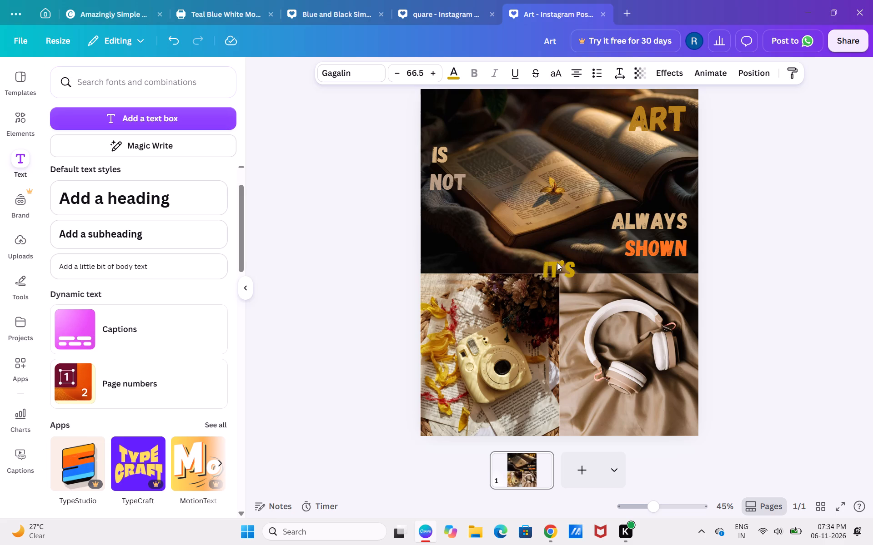
{"action": "key", "text": "Down"}
{"action": "key", "text": "Down"}
{"action": "key", "text": "Down"}
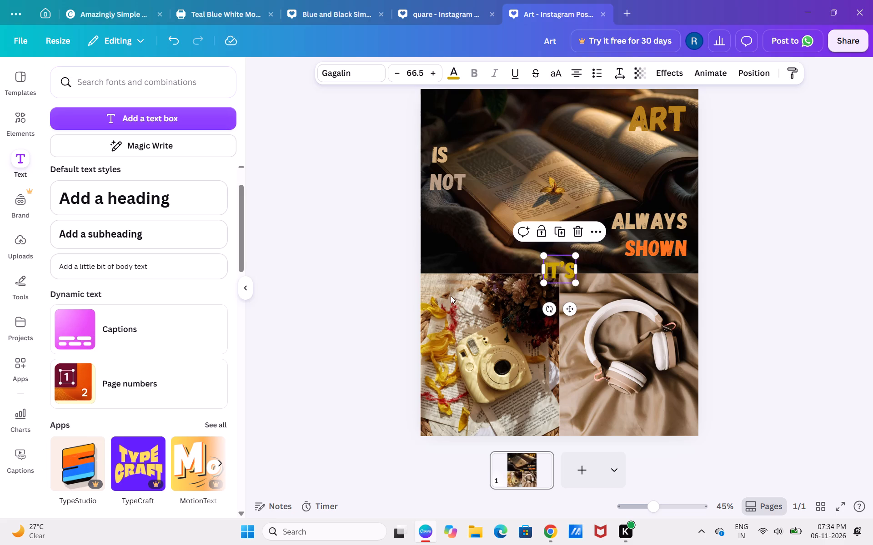
{"action": "left_click", "coordinate": [282, 283]}
Add a text box reading "being" and place it in the upper-left corner of the camera photo.
{"action": "left_click", "coordinate": [148, 118]}
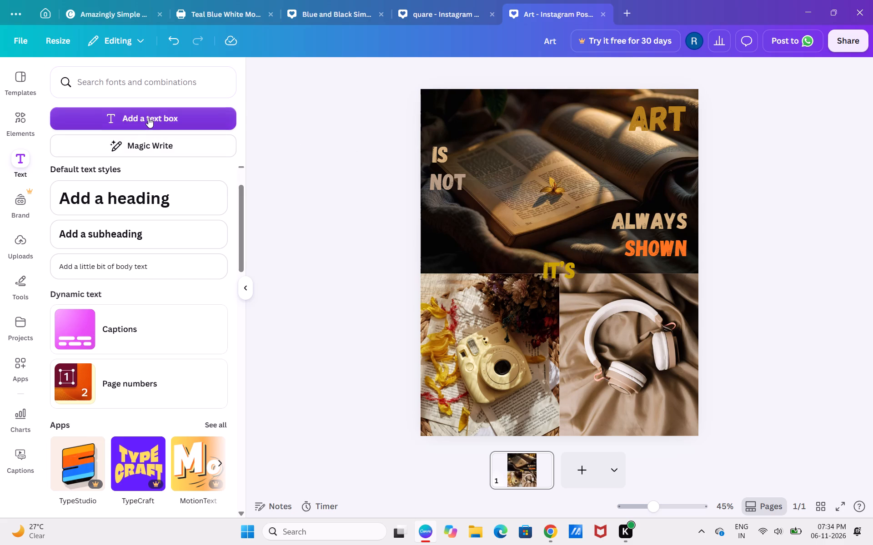
{"action": "type", "text": "being"}
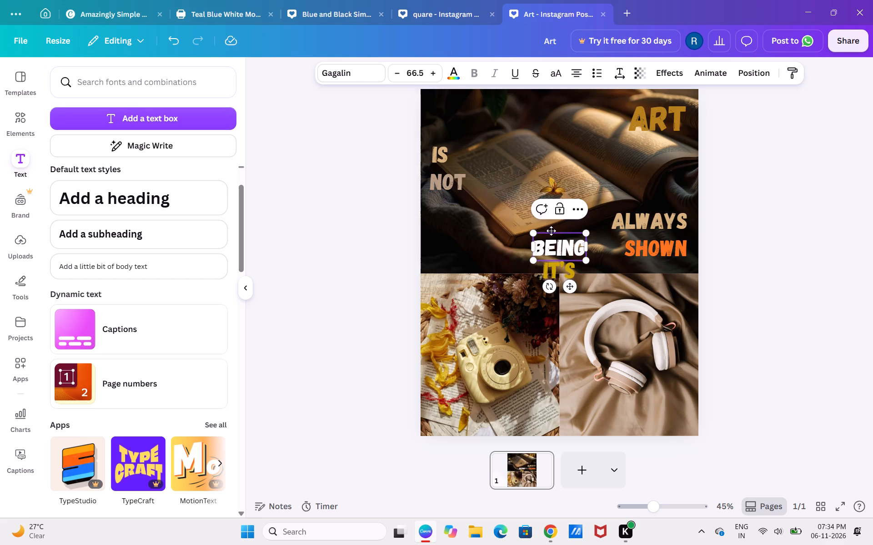
{"action": "left_click", "coordinate": [554, 245]}
{"action": "left_click", "coordinate": [848, 268]}
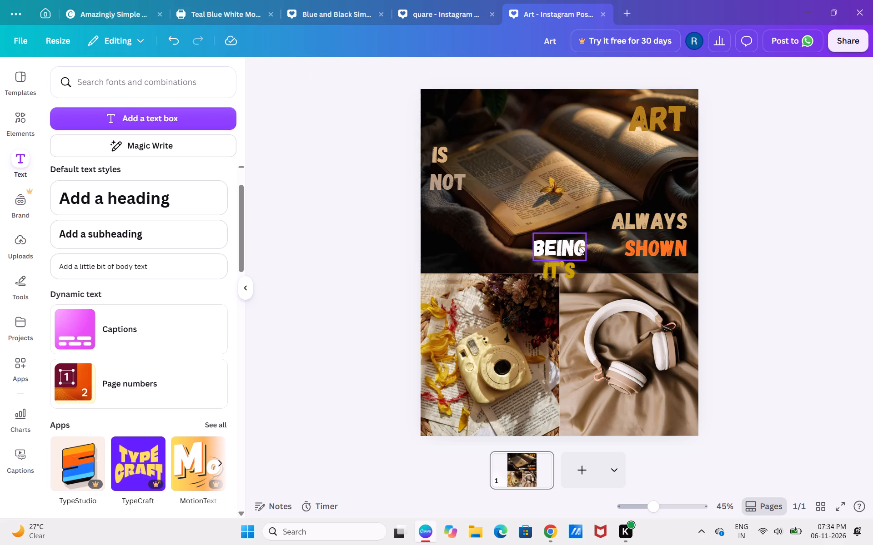
{"action": "left_click_drag", "start_coordinate": [574, 245], "coordinate": [472, 290]}
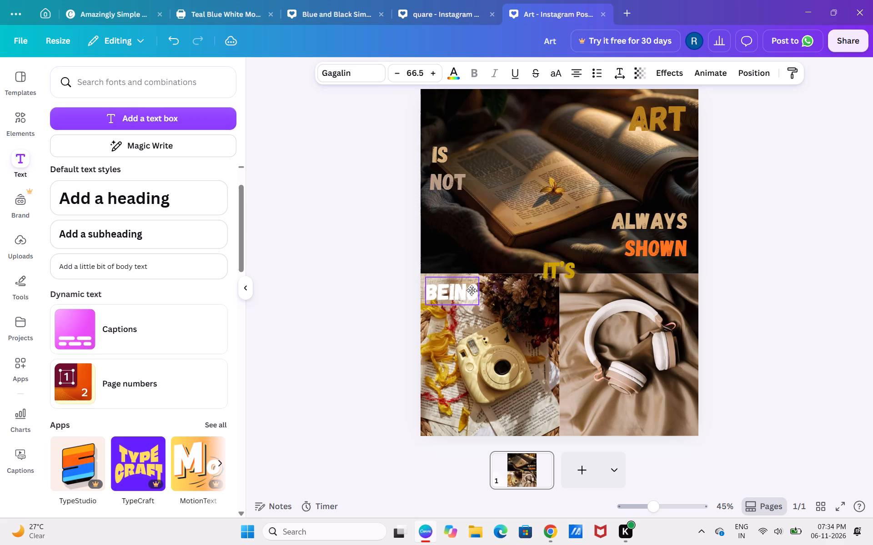
{"action": "left_click_drag", "start_coordinate": [472, 290], "coordinate": [469, 291]}
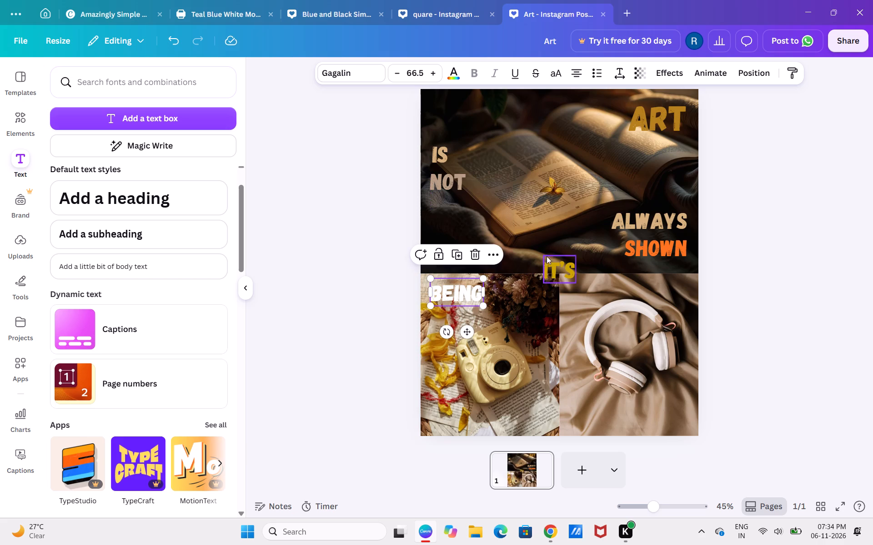
{"action": "left_click", "coordinate": [829, 268]}
Add a text box reading "felt" and place it in the lower-right corner of the headphones photo.
{"action": "left_click", "coordinate": [156, 118]}
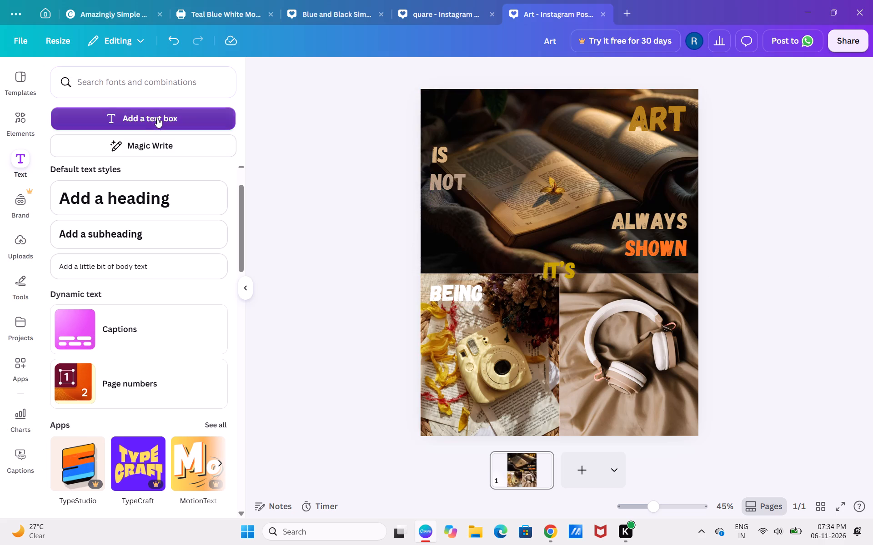
{"action": "type", "text": "fely"}
{"action": "key", "text": "BackSpace"}
{"action": "key", "text": "t"}
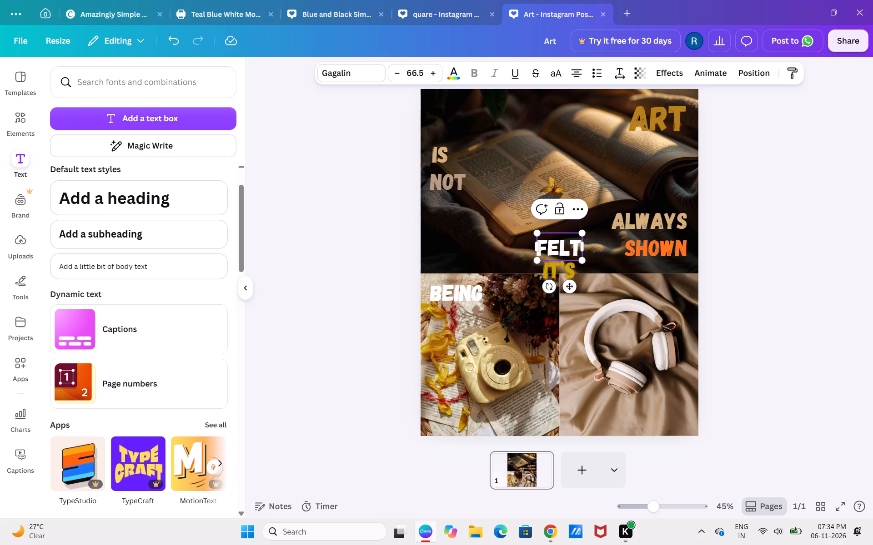
{"action": "left_click_drag", "start_coordinate": [569, 288], "coordinate": [593, 345]}
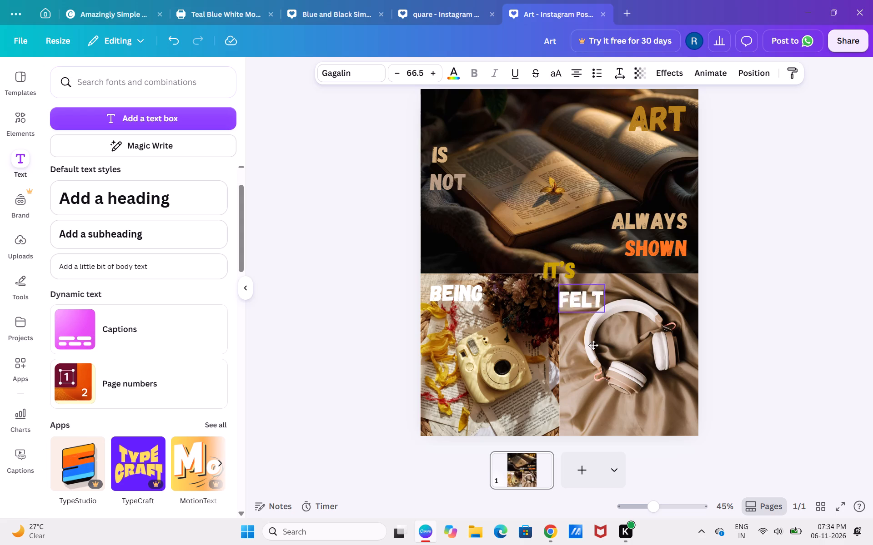
{"action": "left_click_drag", "start_coordinate": [593, 345], "coordinate": [676, 451]}
{"action": "left_click", "coordinate": [738, 389]}
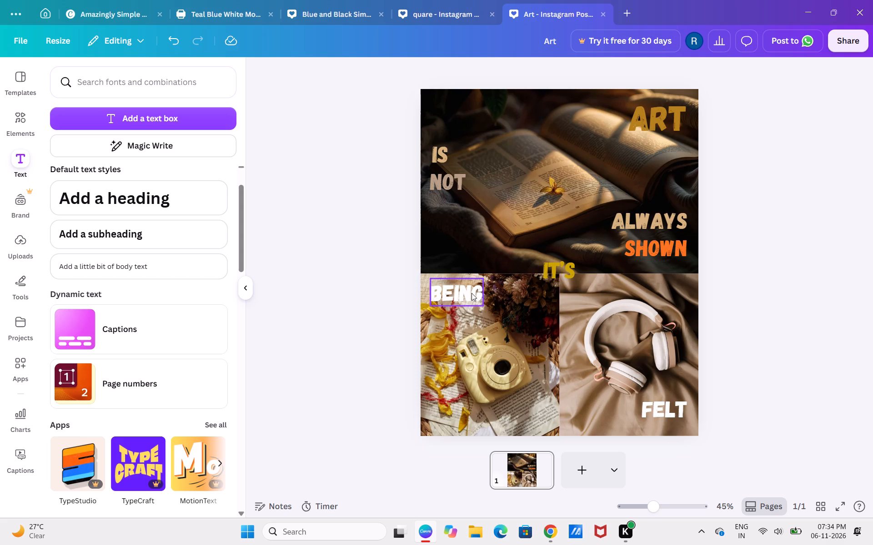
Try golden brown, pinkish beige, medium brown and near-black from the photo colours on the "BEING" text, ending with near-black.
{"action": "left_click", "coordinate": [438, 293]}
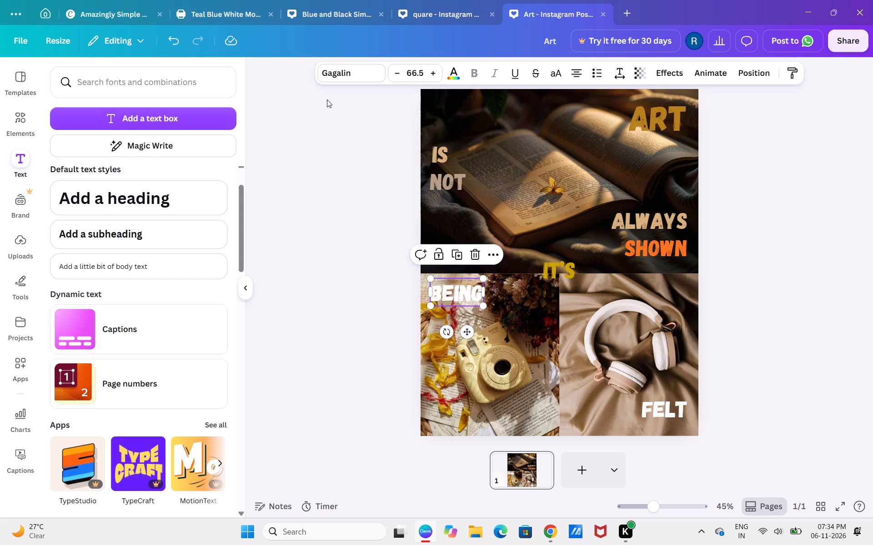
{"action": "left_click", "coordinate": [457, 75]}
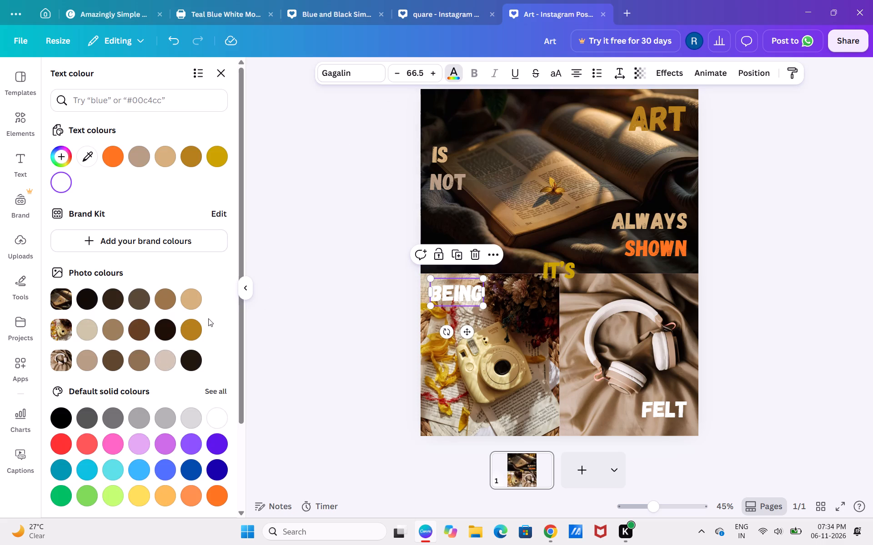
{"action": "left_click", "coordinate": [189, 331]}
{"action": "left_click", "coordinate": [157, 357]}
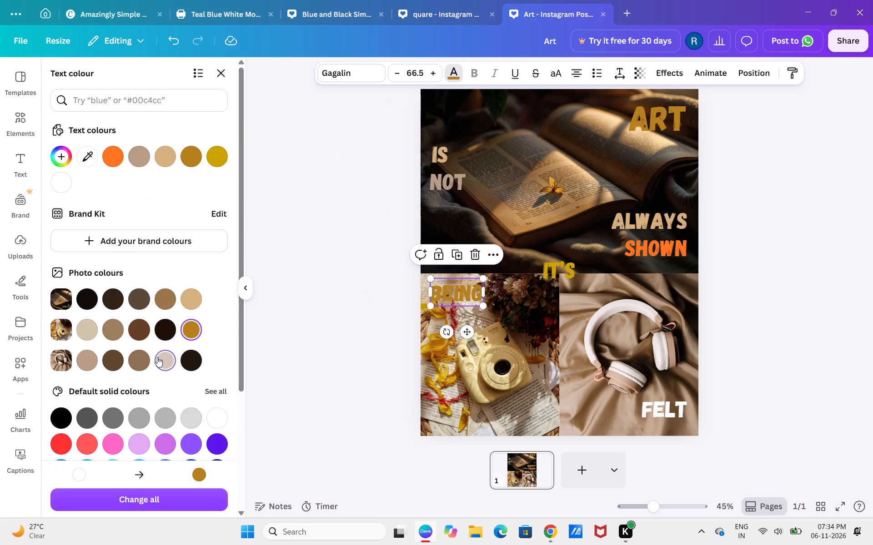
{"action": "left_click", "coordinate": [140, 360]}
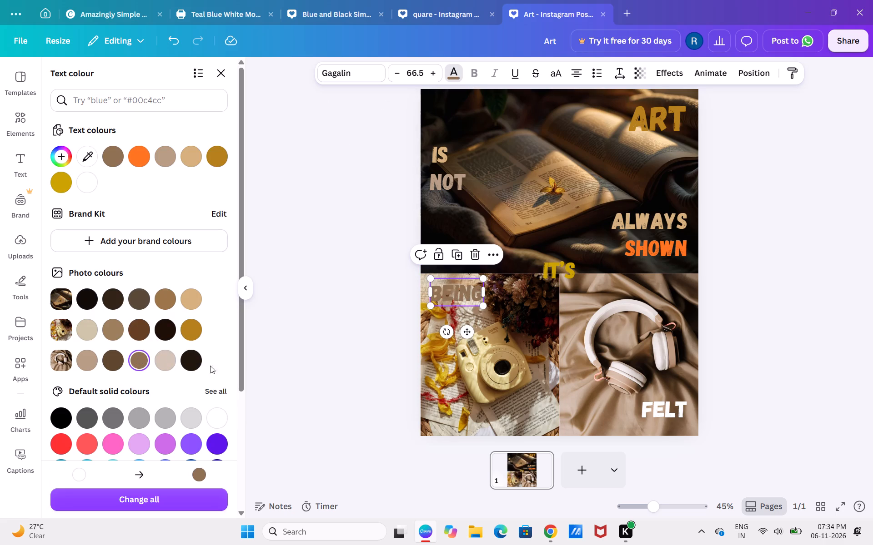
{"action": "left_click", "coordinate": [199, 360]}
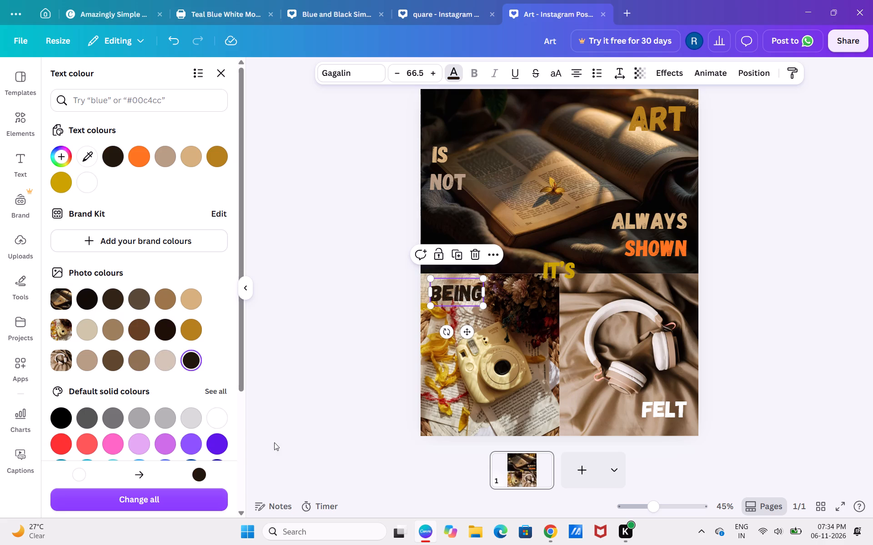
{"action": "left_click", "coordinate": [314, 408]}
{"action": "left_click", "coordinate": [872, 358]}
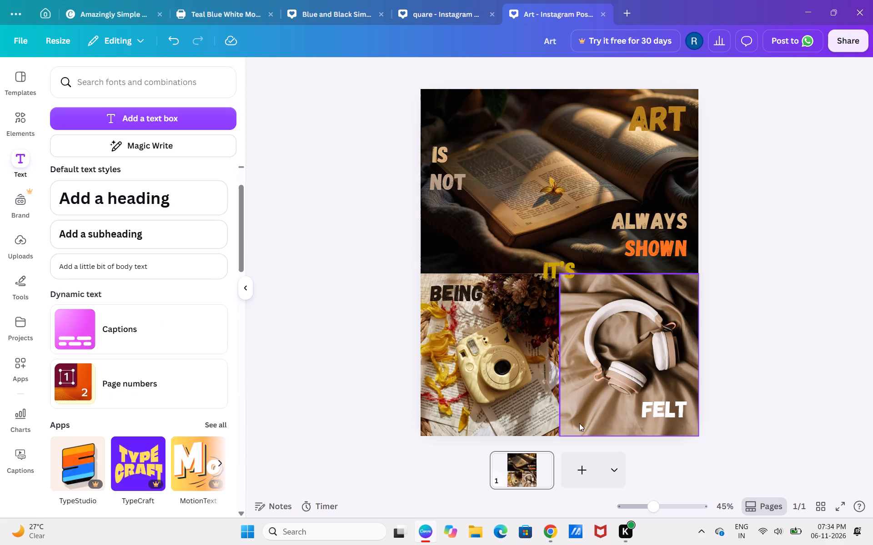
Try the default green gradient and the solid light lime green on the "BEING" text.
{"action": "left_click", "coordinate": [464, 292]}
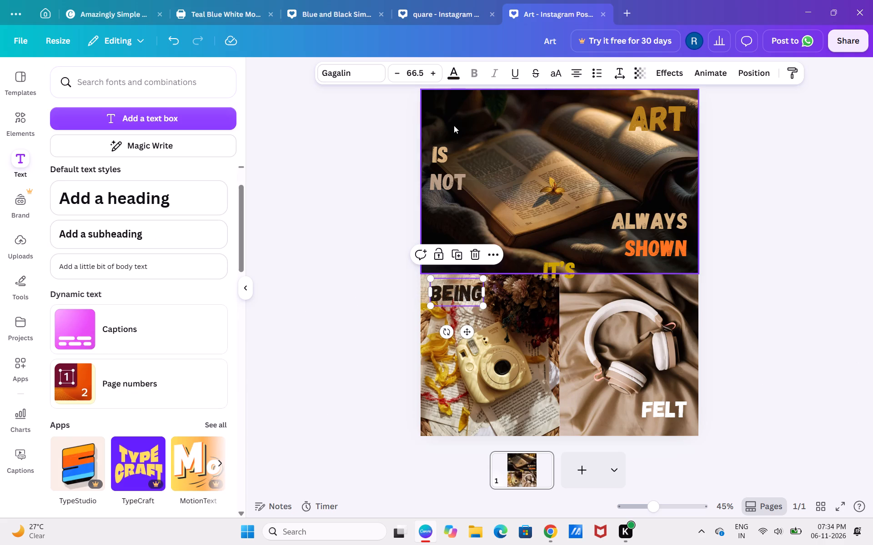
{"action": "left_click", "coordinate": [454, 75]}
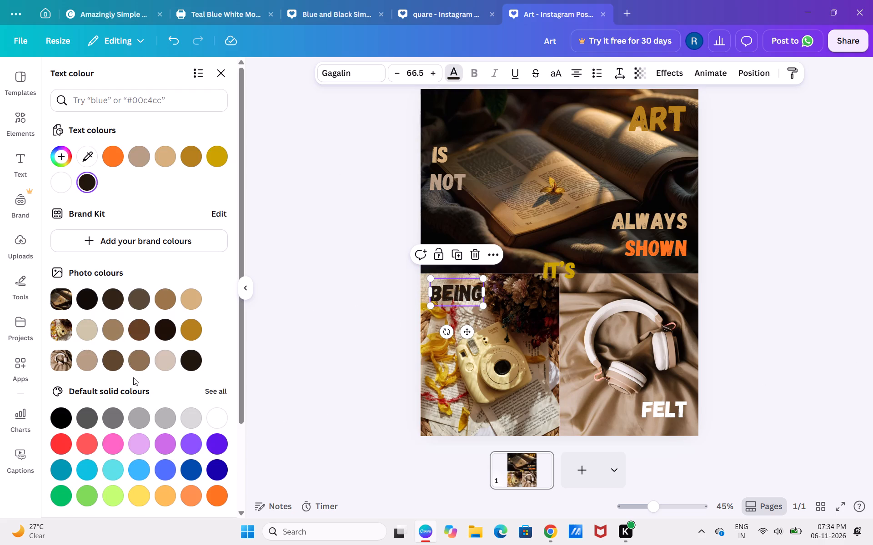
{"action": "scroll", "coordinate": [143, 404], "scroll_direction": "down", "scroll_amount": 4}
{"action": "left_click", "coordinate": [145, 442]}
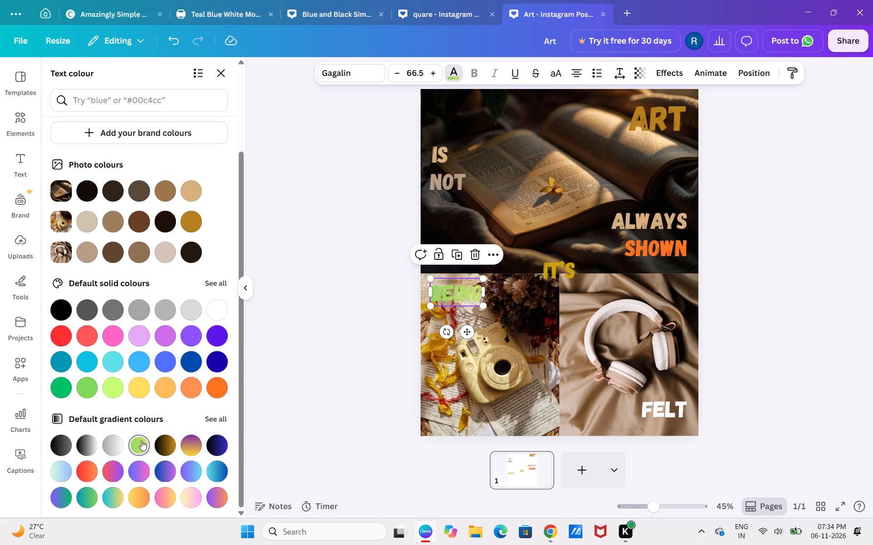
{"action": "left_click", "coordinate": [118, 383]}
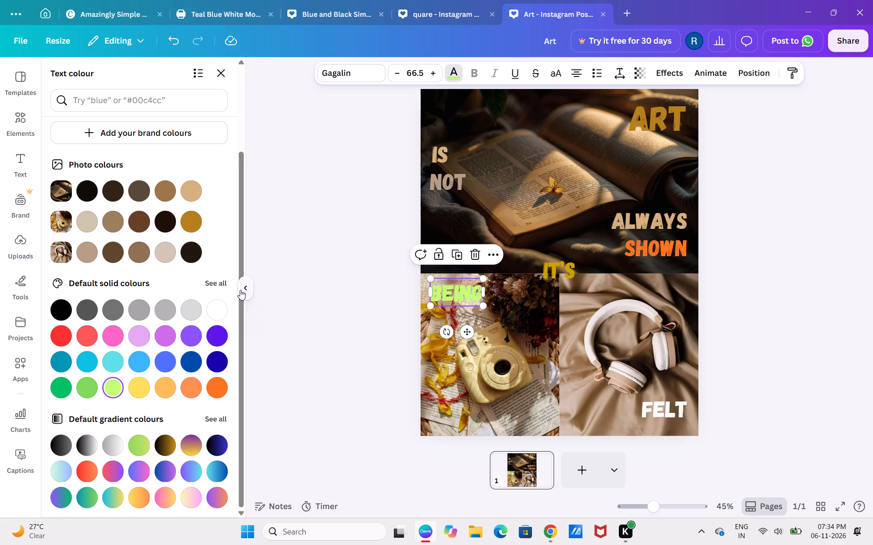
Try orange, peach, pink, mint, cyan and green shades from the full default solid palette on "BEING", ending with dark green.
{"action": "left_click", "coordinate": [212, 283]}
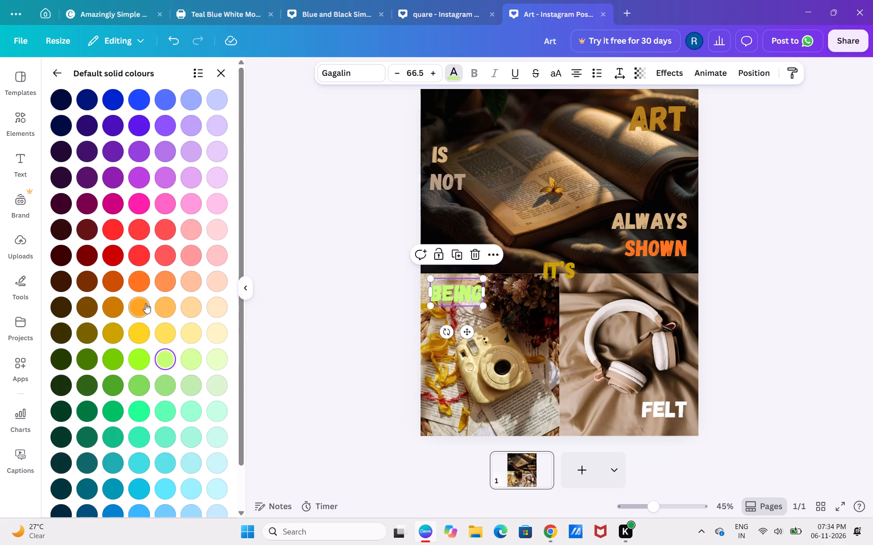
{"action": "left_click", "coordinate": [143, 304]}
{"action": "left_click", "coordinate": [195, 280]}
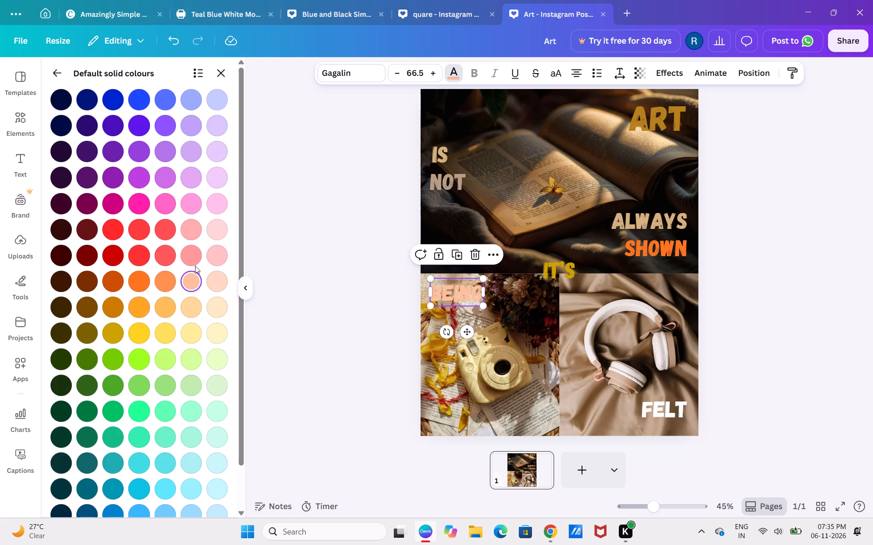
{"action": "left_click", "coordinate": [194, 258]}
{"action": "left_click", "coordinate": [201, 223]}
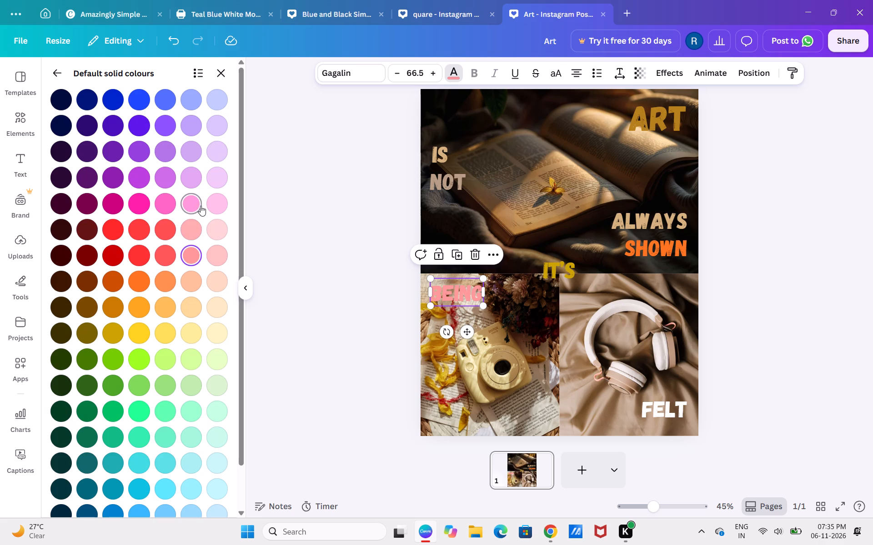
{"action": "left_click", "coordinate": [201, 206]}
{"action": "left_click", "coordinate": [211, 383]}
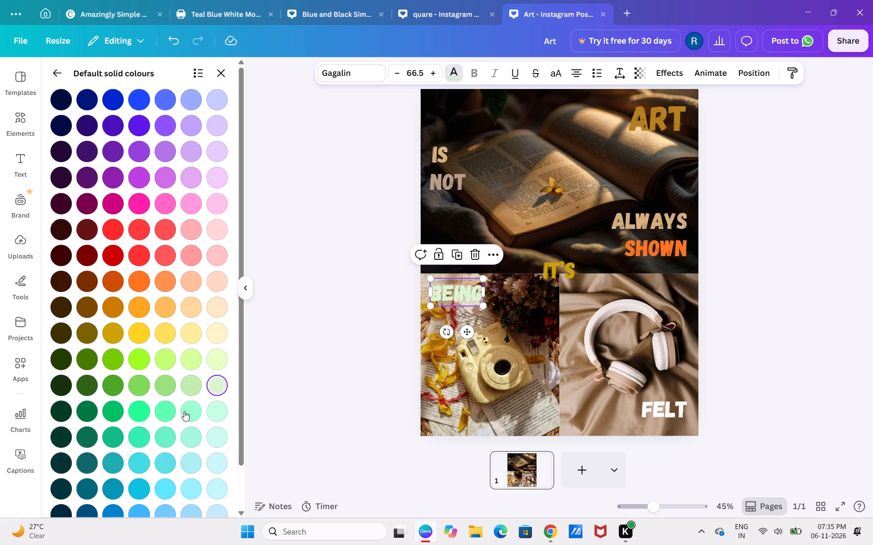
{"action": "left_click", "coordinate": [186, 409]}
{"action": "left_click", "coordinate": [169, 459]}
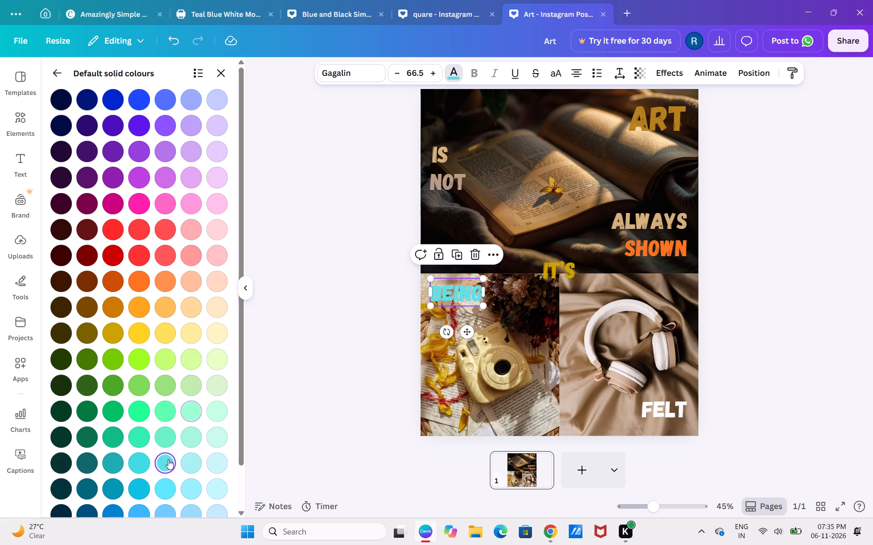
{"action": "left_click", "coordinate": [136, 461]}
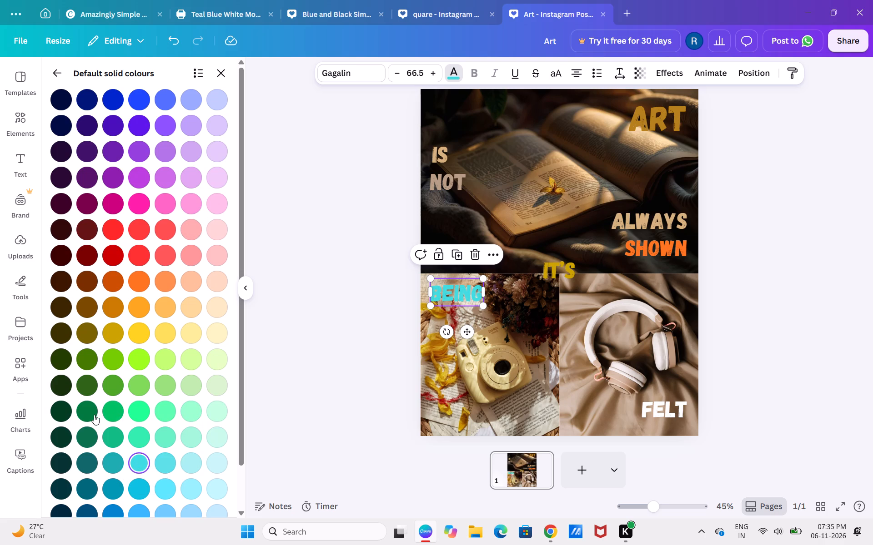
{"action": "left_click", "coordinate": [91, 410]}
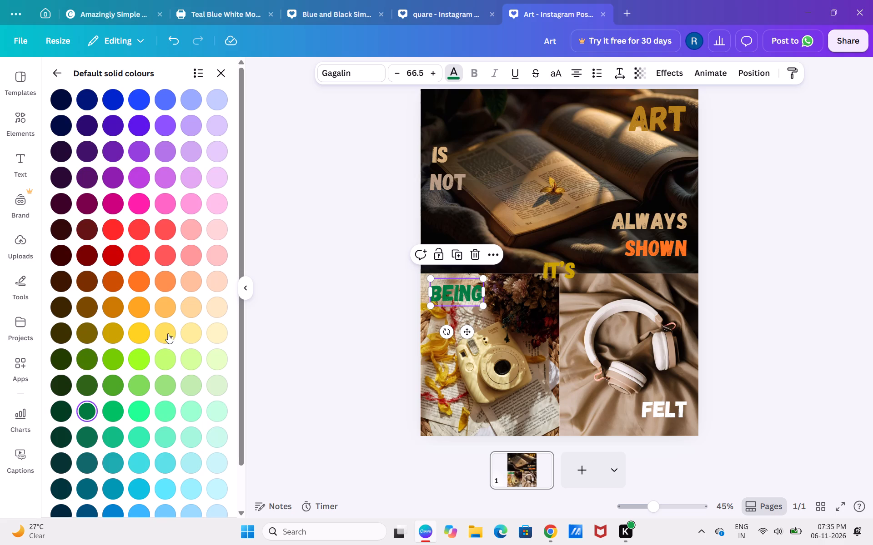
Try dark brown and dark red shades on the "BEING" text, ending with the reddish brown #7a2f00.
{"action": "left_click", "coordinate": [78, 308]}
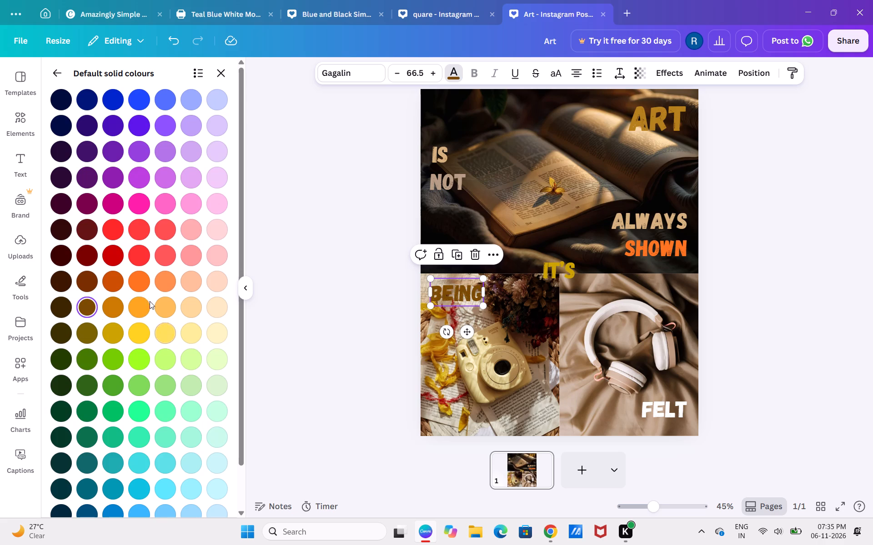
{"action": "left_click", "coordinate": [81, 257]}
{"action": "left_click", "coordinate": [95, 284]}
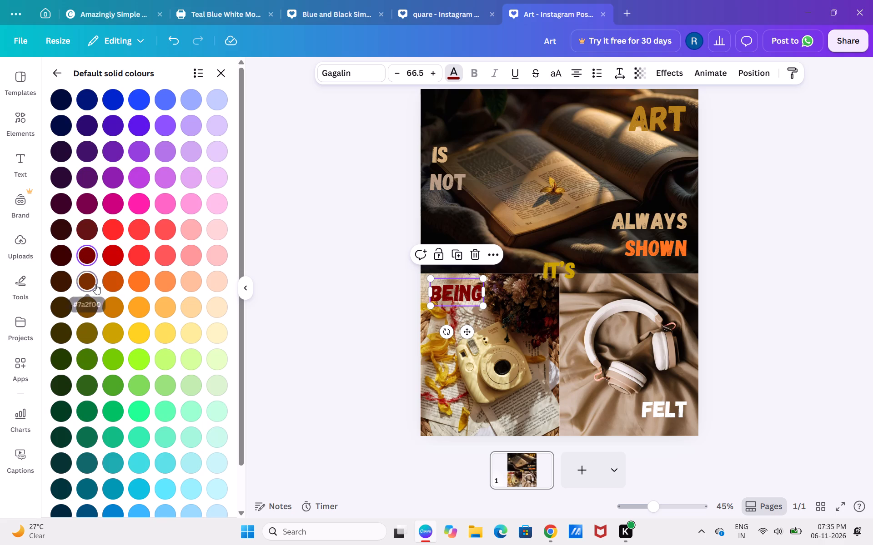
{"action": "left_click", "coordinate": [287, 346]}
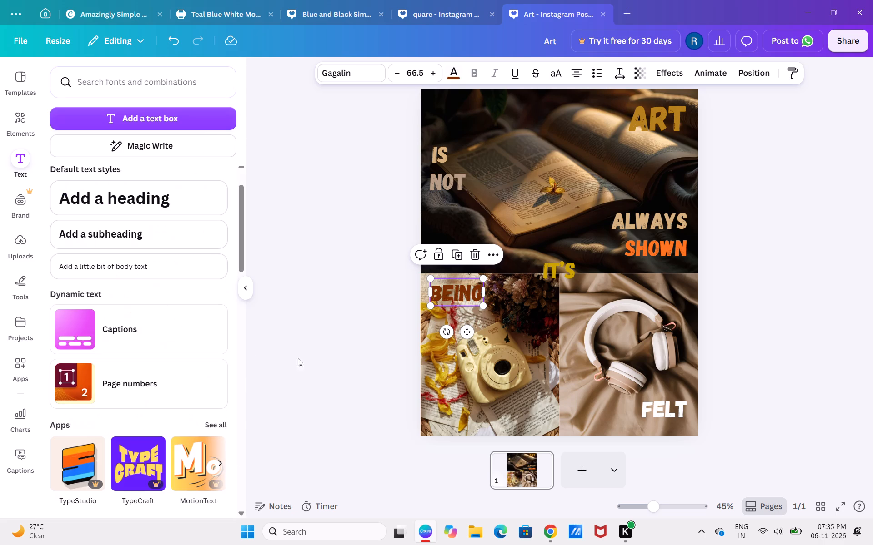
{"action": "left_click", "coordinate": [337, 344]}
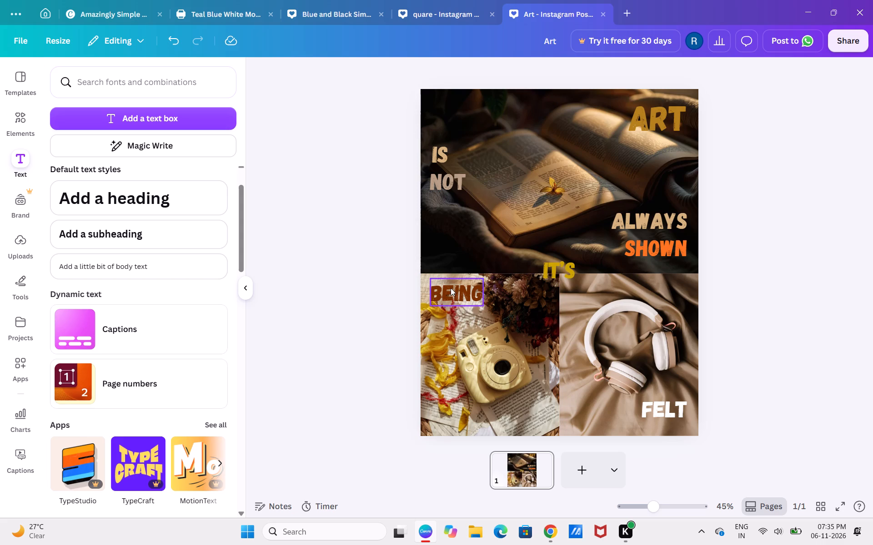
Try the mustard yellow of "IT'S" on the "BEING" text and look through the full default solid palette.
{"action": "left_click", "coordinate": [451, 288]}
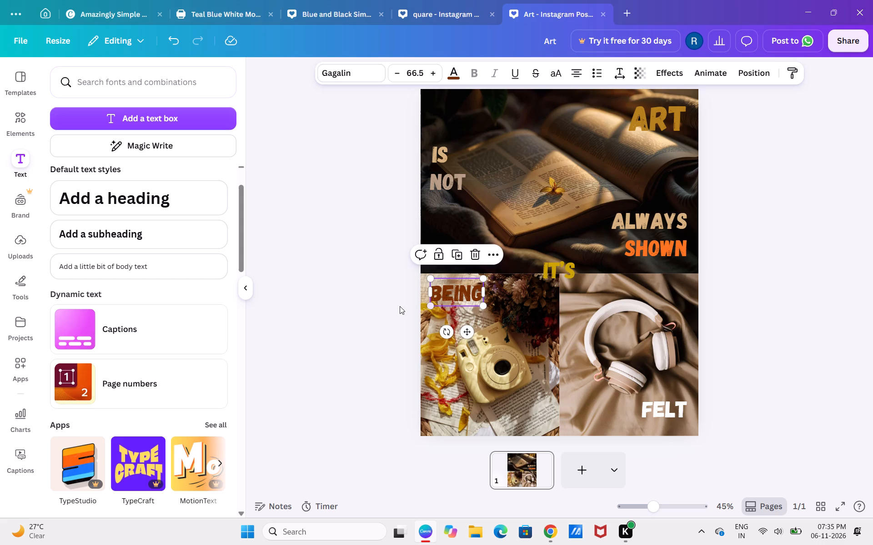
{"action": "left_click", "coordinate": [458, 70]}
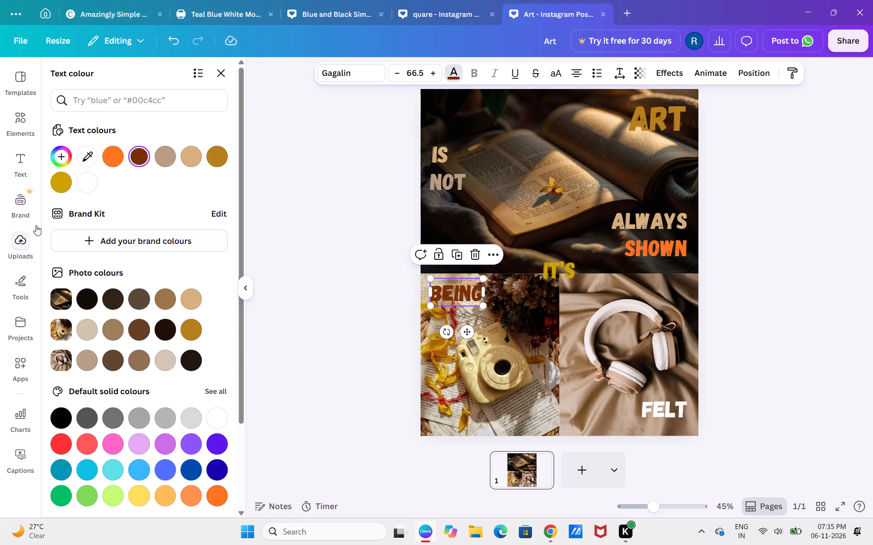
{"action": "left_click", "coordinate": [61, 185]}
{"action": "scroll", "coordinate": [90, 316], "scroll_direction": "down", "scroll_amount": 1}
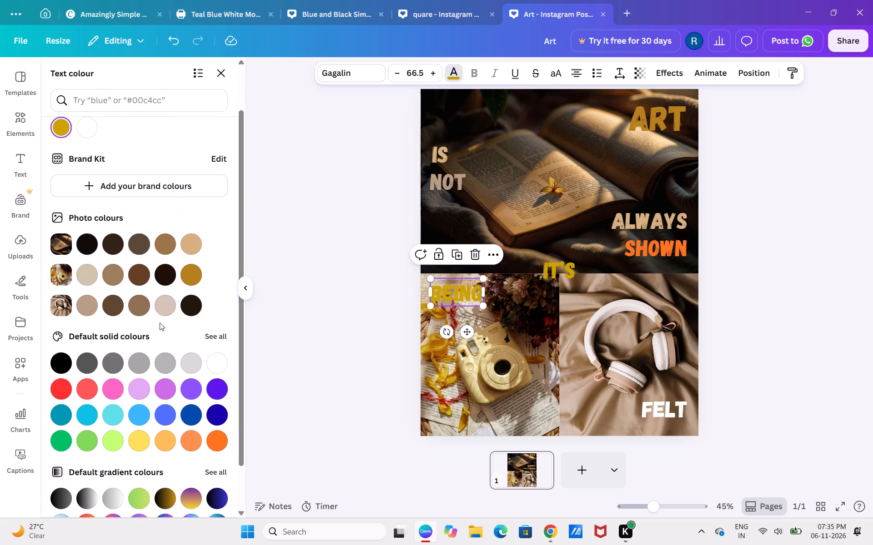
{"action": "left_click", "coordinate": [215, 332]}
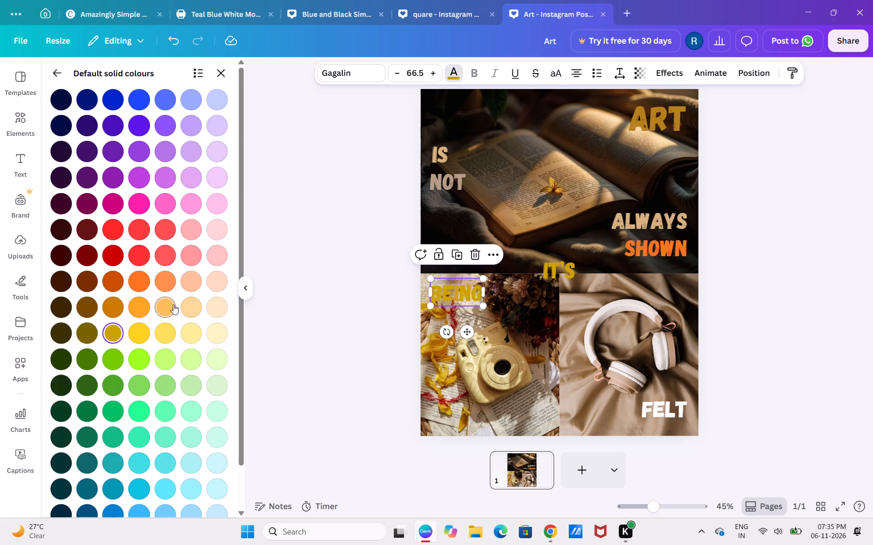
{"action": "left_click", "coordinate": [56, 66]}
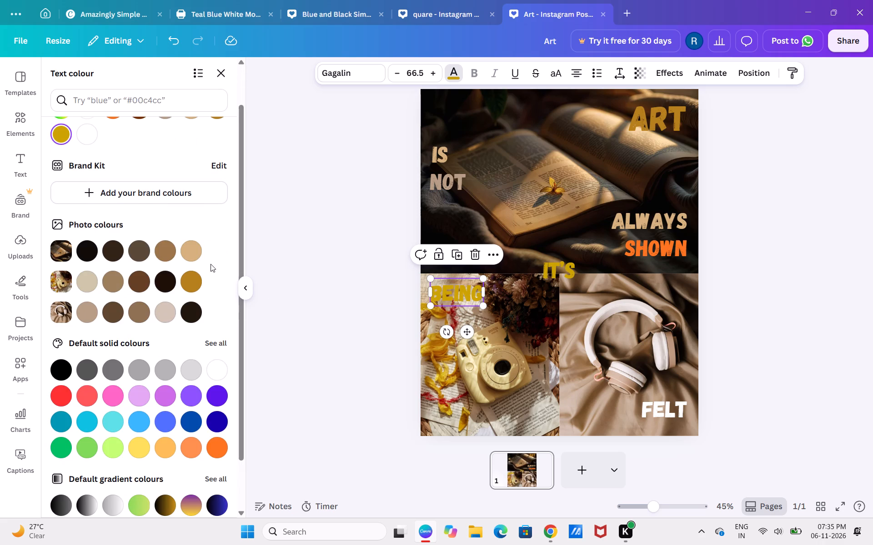
Compare tan and brown photo colours on the "BEING" text, ending with the dark brown from the headphones photo.
{"action": "left_click", "coordinate": [197, 247]}
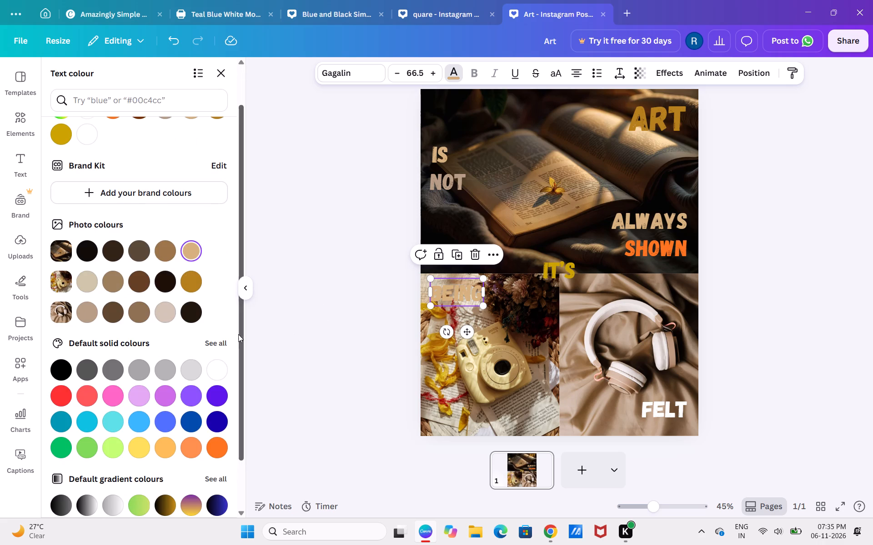
{"action": "left_click", "coordinate": [140, 310]}
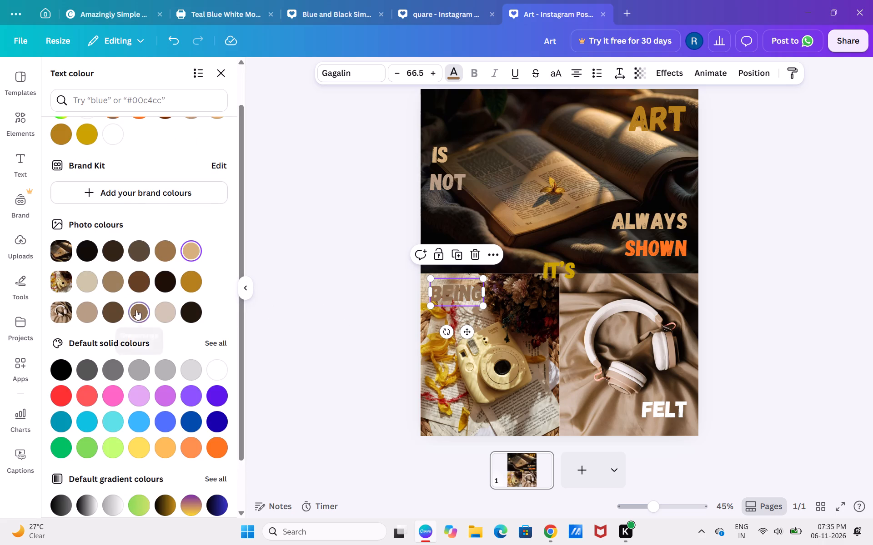
{"action": "left_click", "coordinate": [97, 311]}
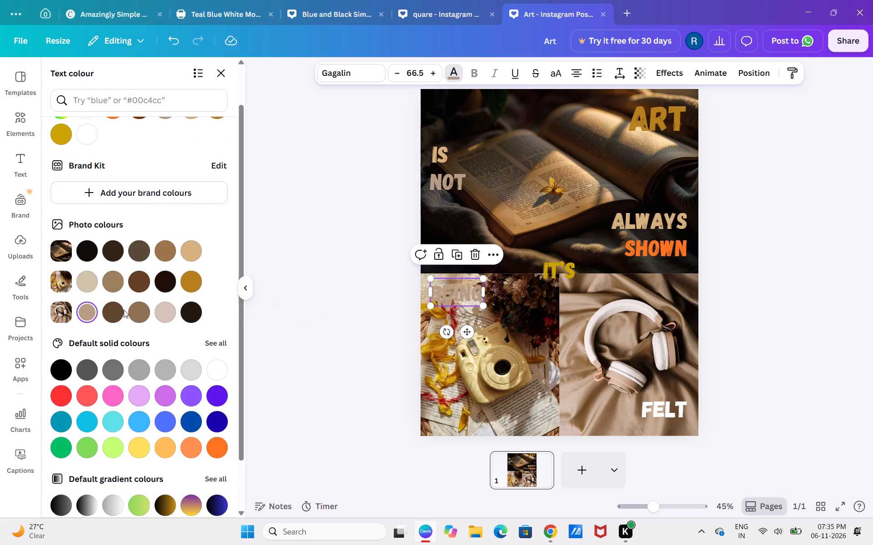
{"action": "left_click", "coordinate": [124, 310]}
{"action": "left_click", "coordinate": [104, 310]}
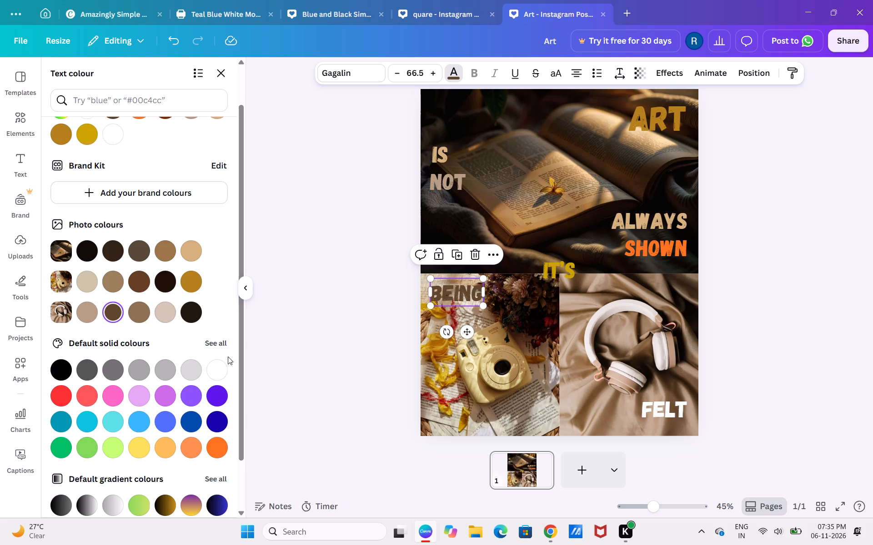
{"action": "left_click", "coordinate": [291, 349]}
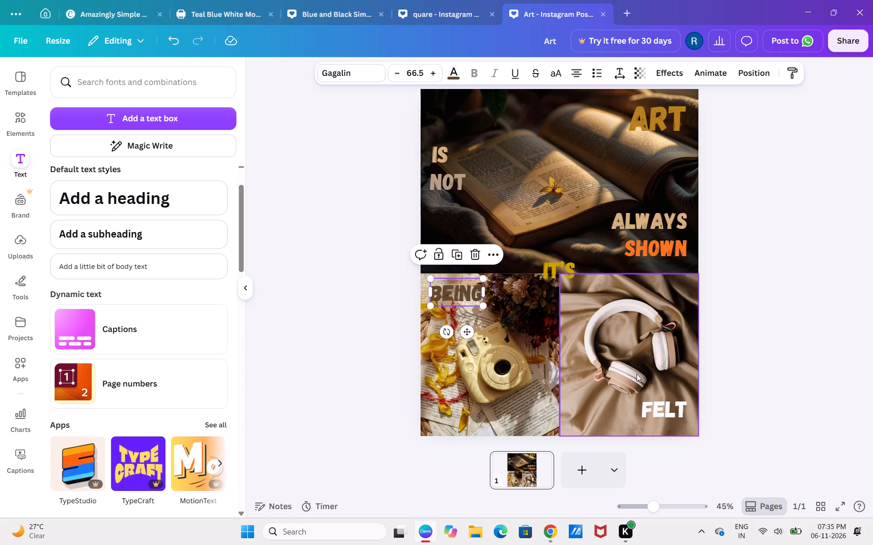
Look through the full default solid palette for a colour for the "FELT" text.
{"action": "left_click", "coordinate": [669, 406]}
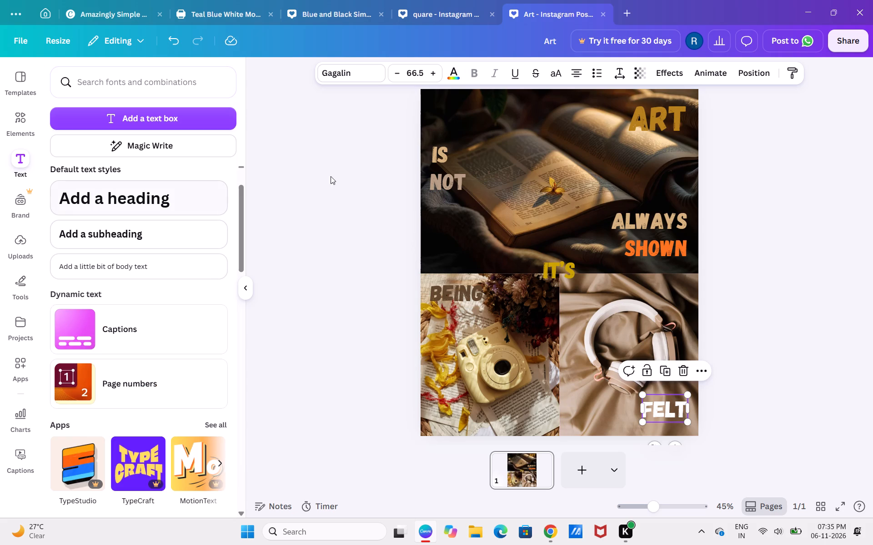
{"action": "left_click", "coordinate": [454, 77]}
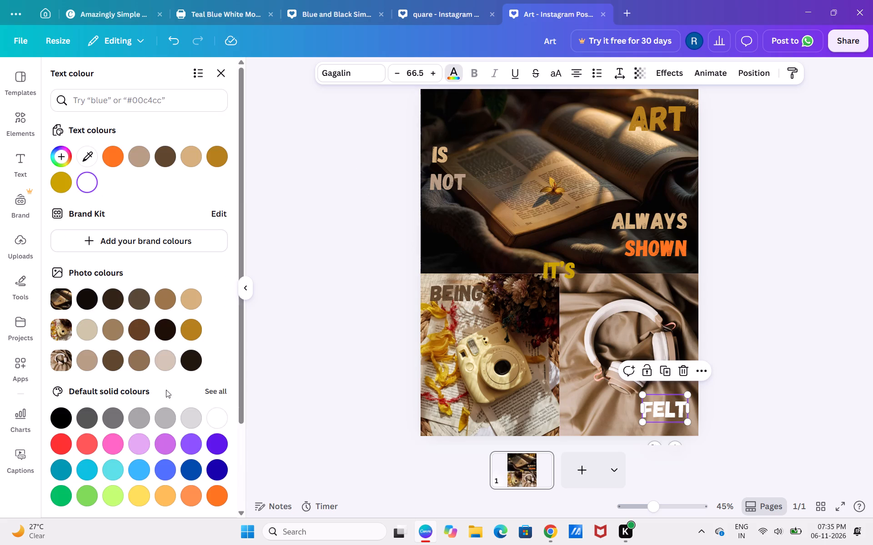
{"action": "left_click", "coordinate": [217, 389]}
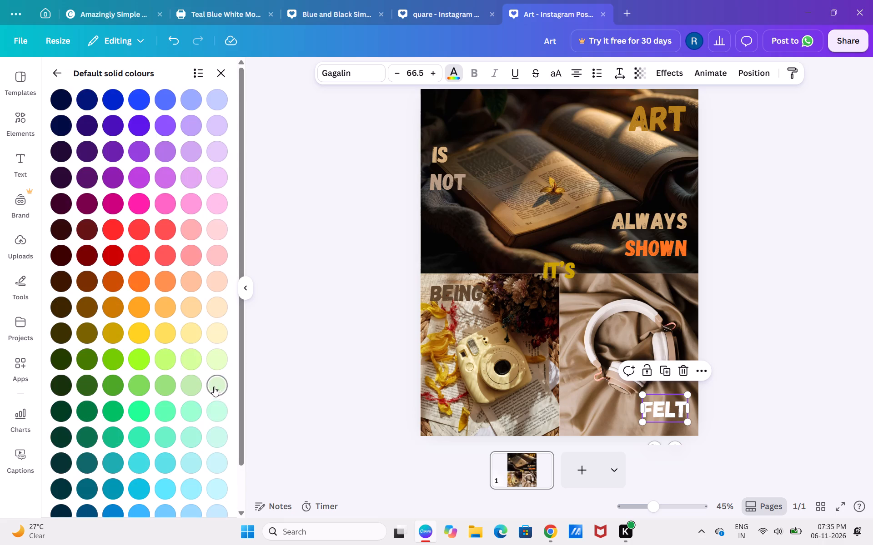
{"action": "scroll", "coordinate": [162, 173], "scroll_direction": "up", "scroll_amount": 2}
{"action": "scroll", "coordinate": [163, 173], "scroll_direction": "down", "scroll_amount": 6}
{"action": "scroll", "coordinate": [164, 173], "scroll_direction": "up", "scroll_amount": 2}
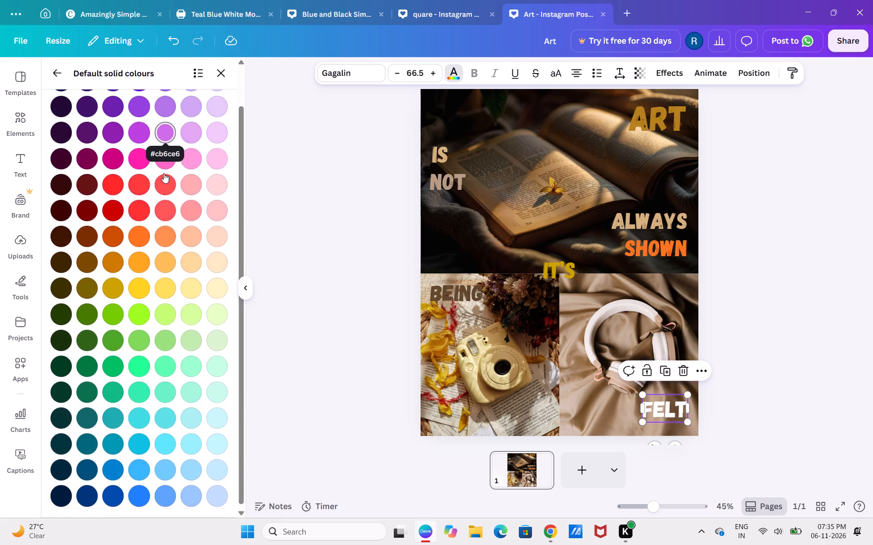
{"action": "scroll", "coordinate": [164, 173], "scroll_direction": "up", "scroll_amount": 5}
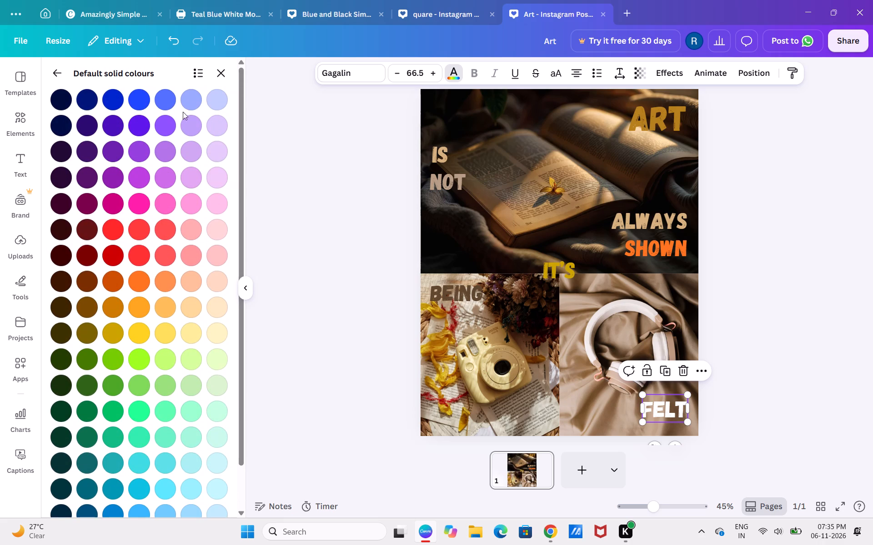
{"action": "left_click", "coordinate": [58, 70]}
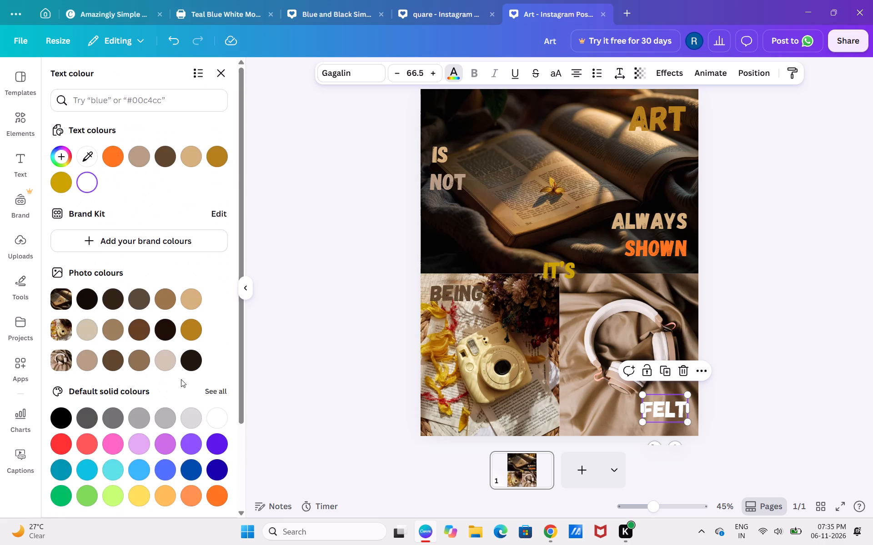
Compare grey shades from the default solid colours on the "FELT" text, ending with the lightest grey.
{"action": "scroll", "coordinate": [182, 408], "scroll_direction": "down", "scroll_amount": 2}
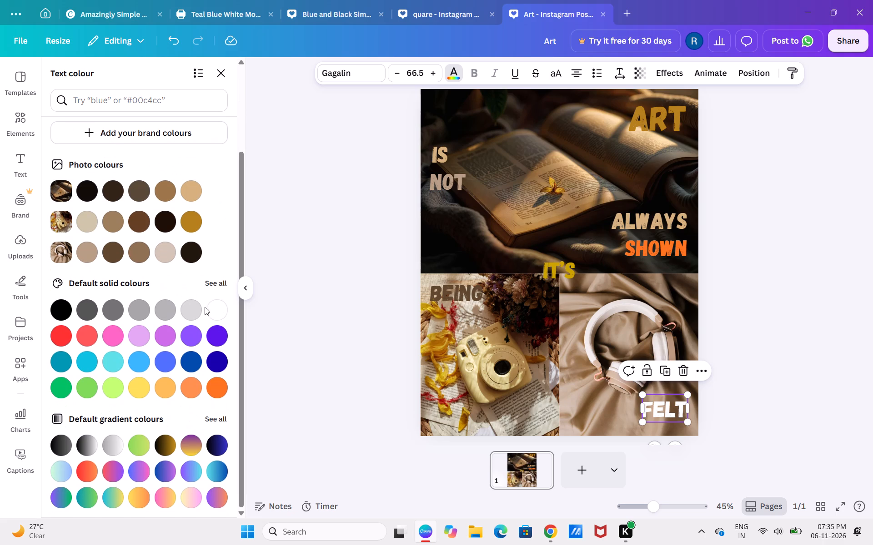
{"action": "left_click", "coordinate": [186, 308]}
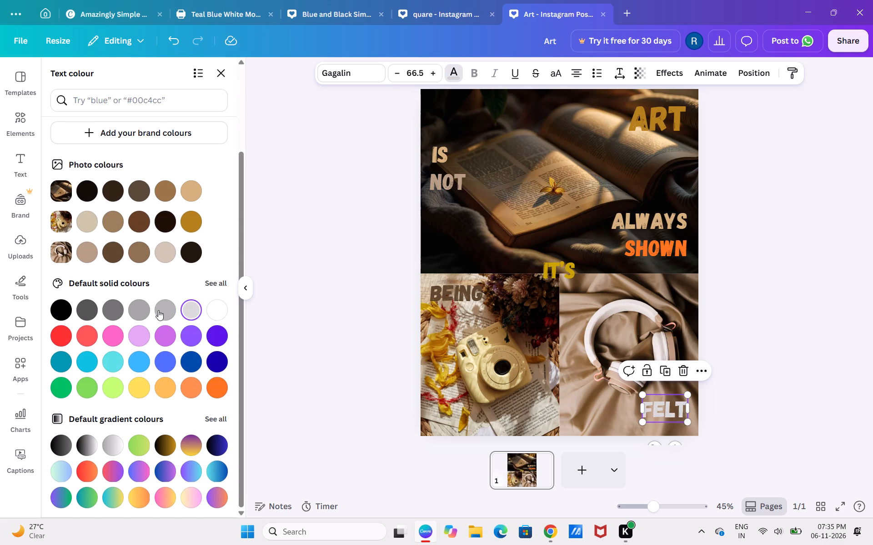
{"action": "left_click", "coordinate": [158, 308]}
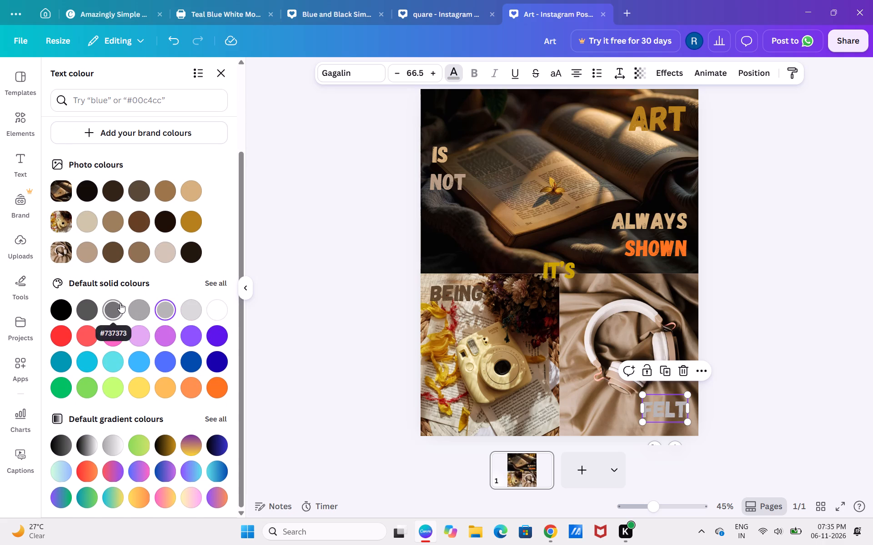
{"action": "left_click", "coordinate": [120, 302]}
{"action": "left_click", "coordinate": [86, 306]}
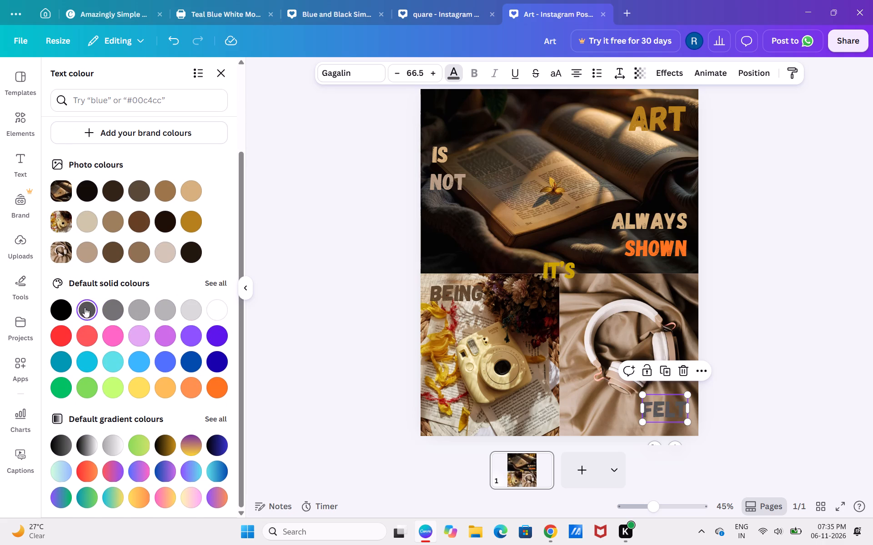
{"action": "left_click", "coordinate": [158, 311]}
{"action": "left_click", "coordinate": [167, 310]}
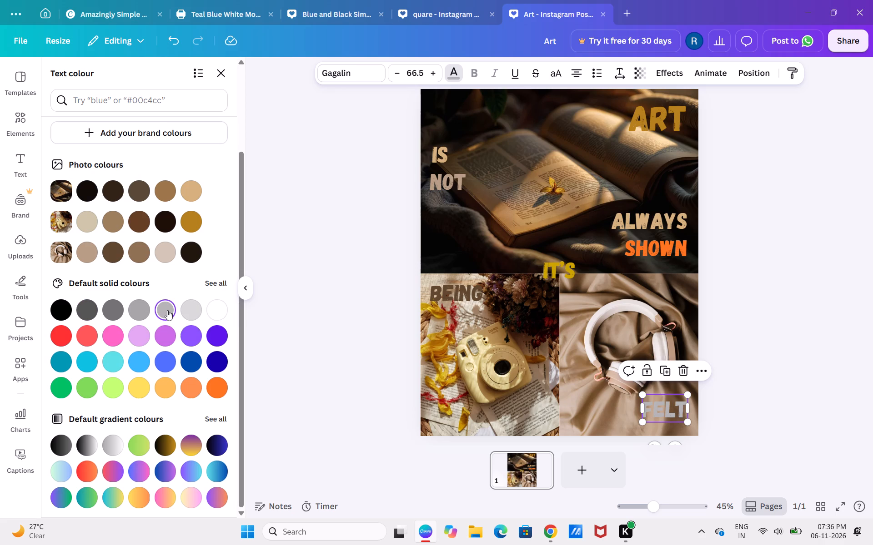
{"action": "left_click", "coordinate": [181, 305]}
{"action": "left_click", "coordinate": [186, 306]}
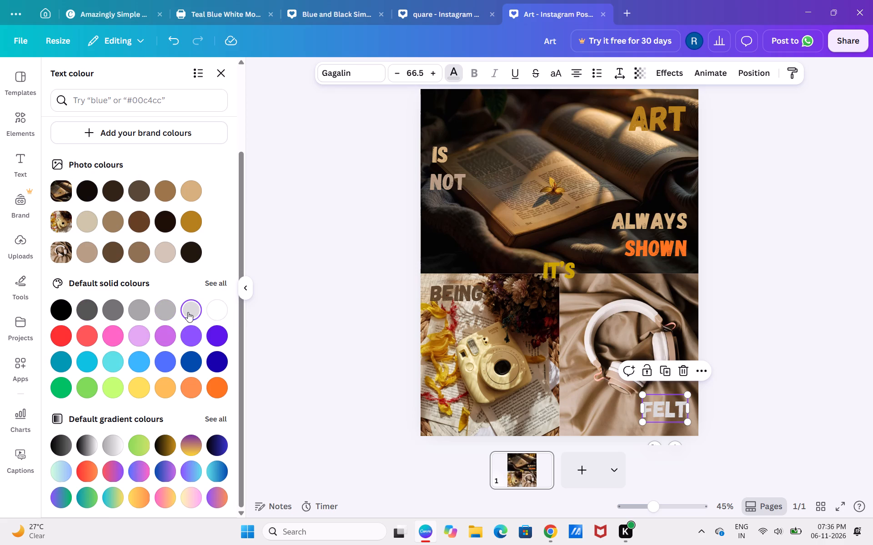
{"action": "left_click", "coordinate": [350, 367]}
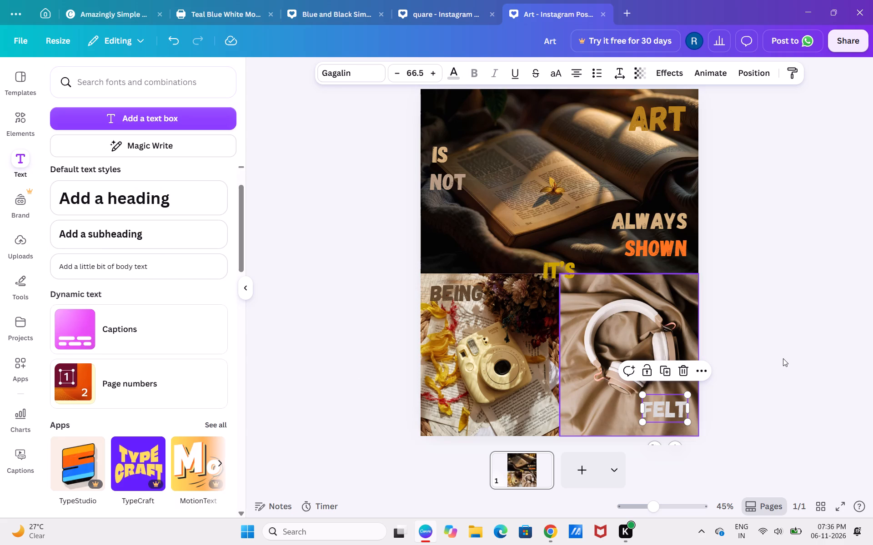
{"action": "left_click", "coordinate": [783, 358]}
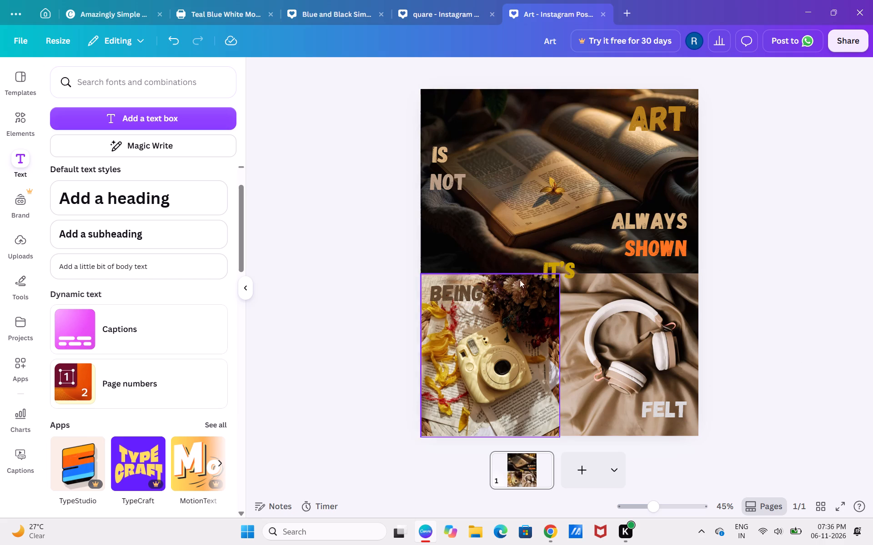
Set the font size of the "IT'S" text to 85.
{"action": "left_click", "coordinate": [553, 271]}
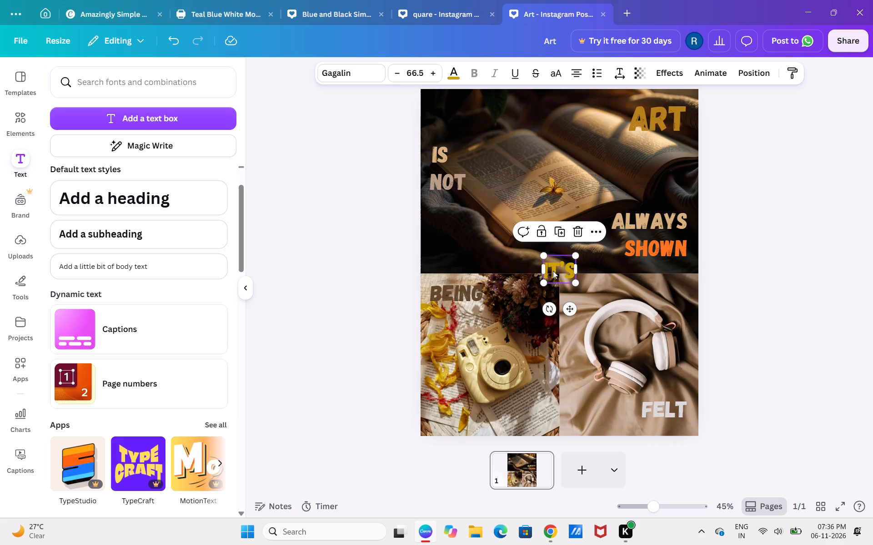
{"action": "double_click", "coordinate": [414, 67]}
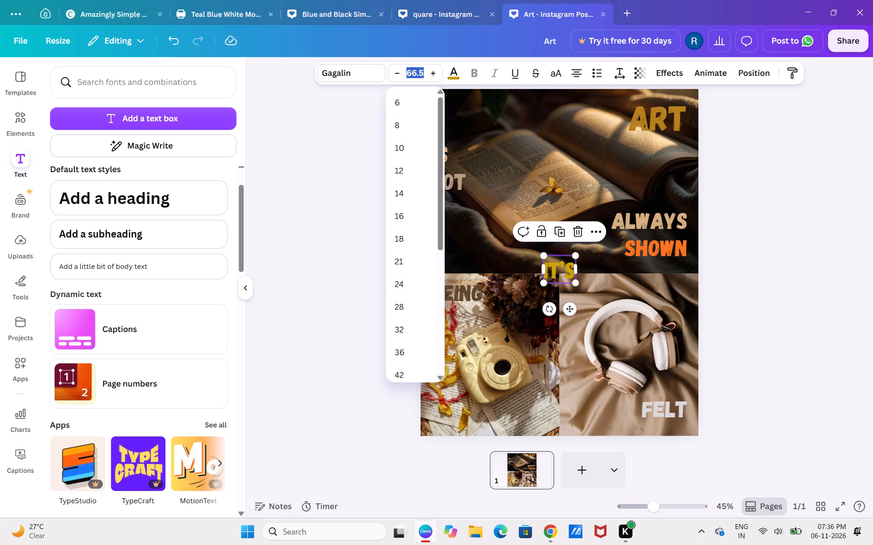
{"action": "type", "text": "85"}
{"action": "key", "text": "Return"}
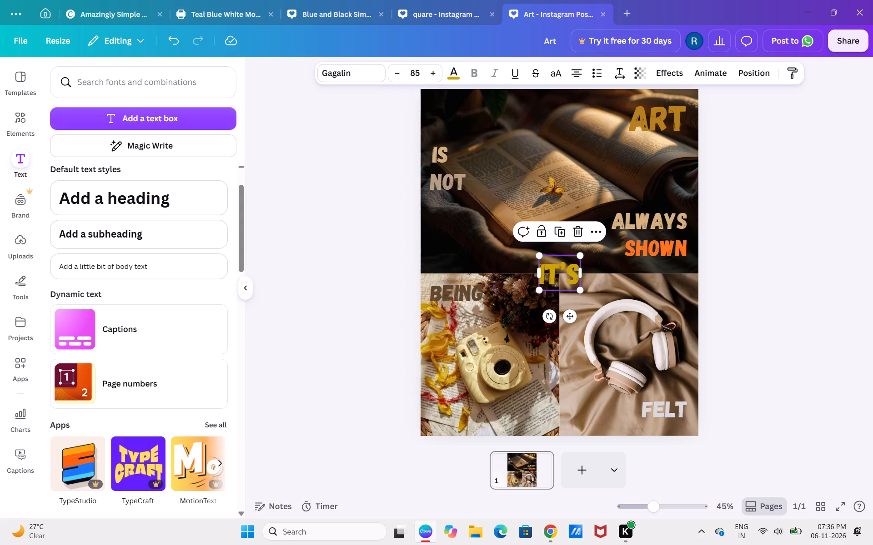
{"action": "left_click", "coordinate": [354, 206]}
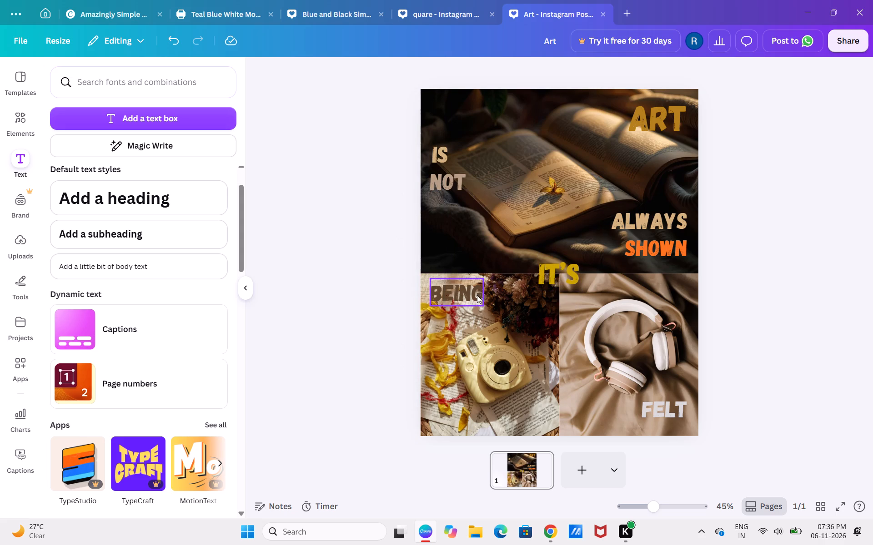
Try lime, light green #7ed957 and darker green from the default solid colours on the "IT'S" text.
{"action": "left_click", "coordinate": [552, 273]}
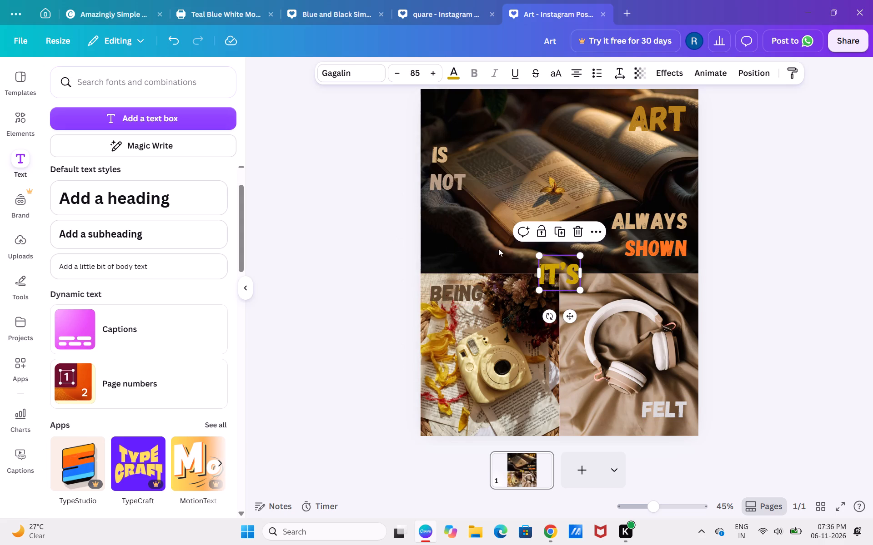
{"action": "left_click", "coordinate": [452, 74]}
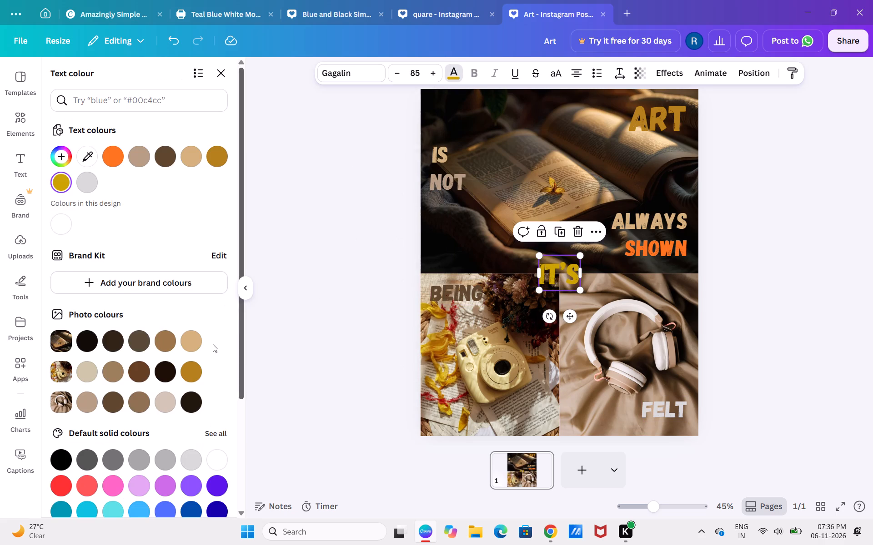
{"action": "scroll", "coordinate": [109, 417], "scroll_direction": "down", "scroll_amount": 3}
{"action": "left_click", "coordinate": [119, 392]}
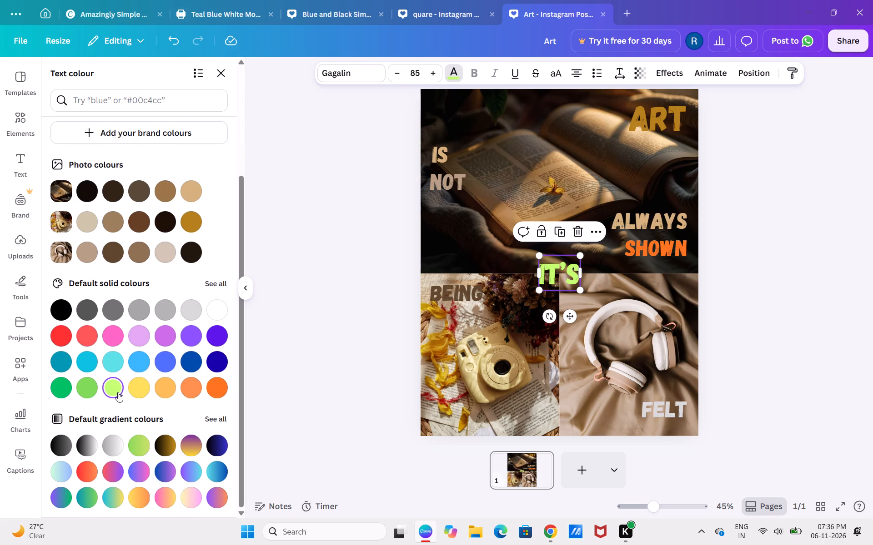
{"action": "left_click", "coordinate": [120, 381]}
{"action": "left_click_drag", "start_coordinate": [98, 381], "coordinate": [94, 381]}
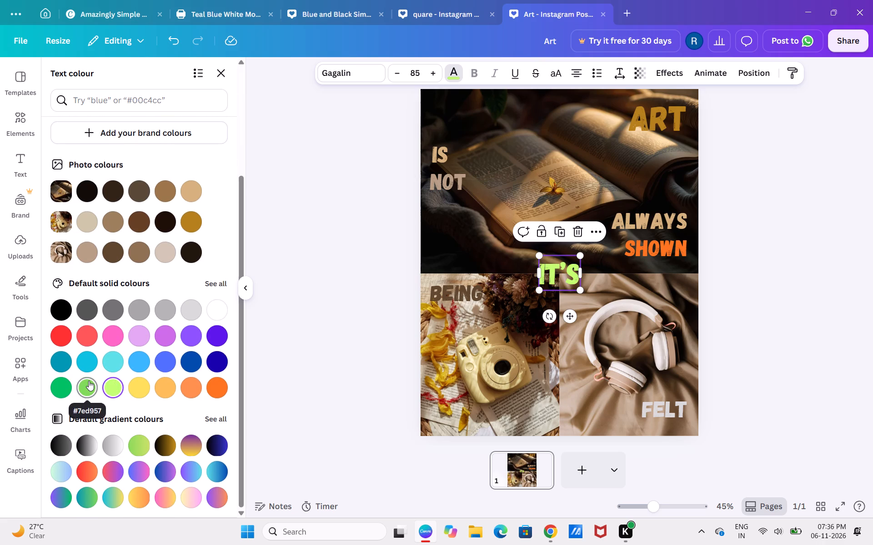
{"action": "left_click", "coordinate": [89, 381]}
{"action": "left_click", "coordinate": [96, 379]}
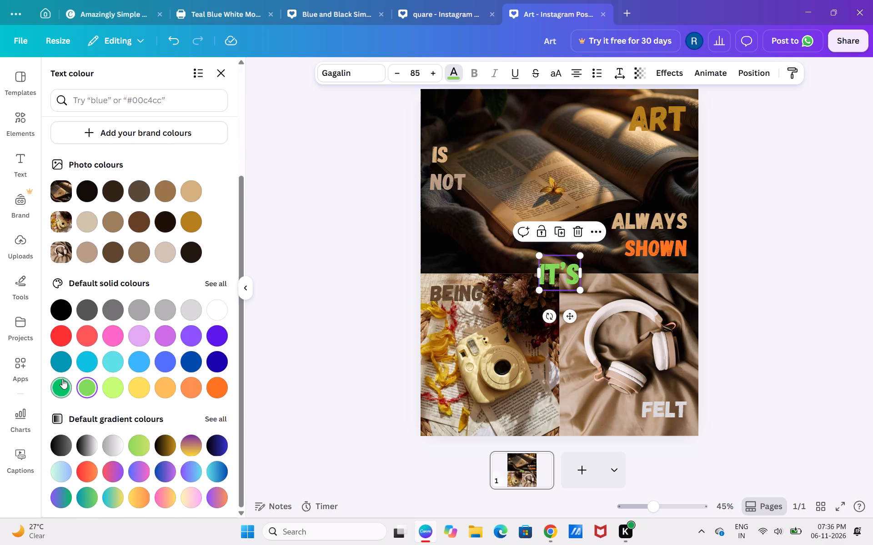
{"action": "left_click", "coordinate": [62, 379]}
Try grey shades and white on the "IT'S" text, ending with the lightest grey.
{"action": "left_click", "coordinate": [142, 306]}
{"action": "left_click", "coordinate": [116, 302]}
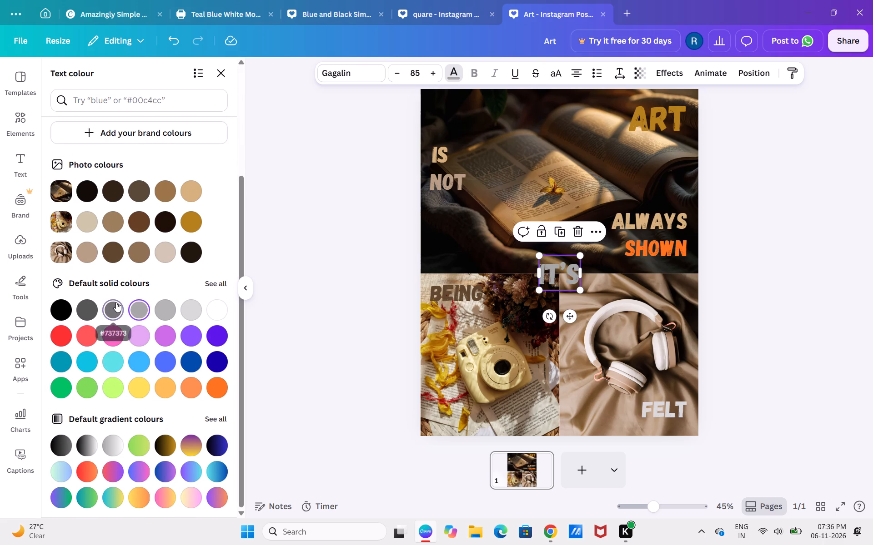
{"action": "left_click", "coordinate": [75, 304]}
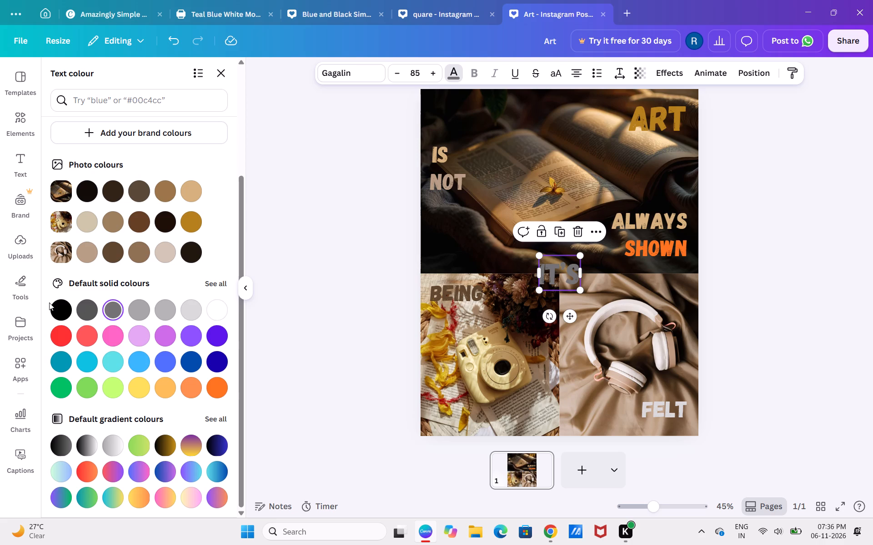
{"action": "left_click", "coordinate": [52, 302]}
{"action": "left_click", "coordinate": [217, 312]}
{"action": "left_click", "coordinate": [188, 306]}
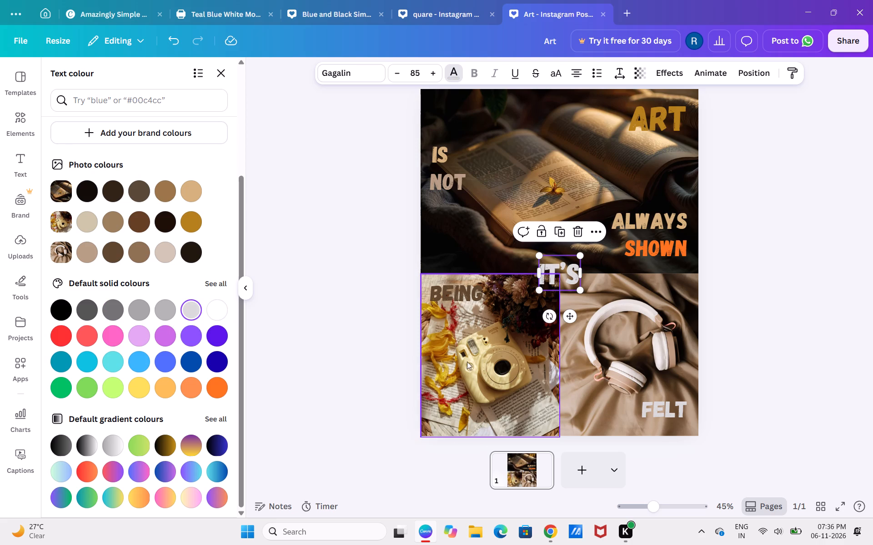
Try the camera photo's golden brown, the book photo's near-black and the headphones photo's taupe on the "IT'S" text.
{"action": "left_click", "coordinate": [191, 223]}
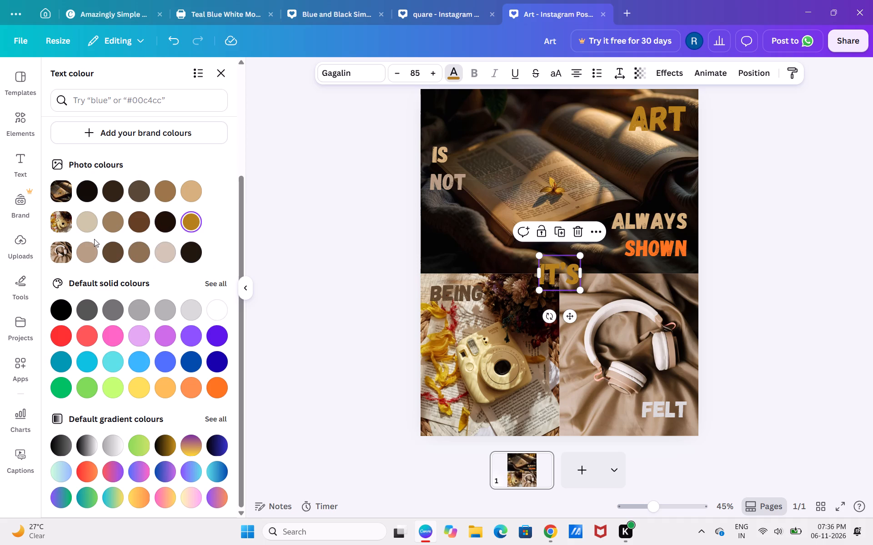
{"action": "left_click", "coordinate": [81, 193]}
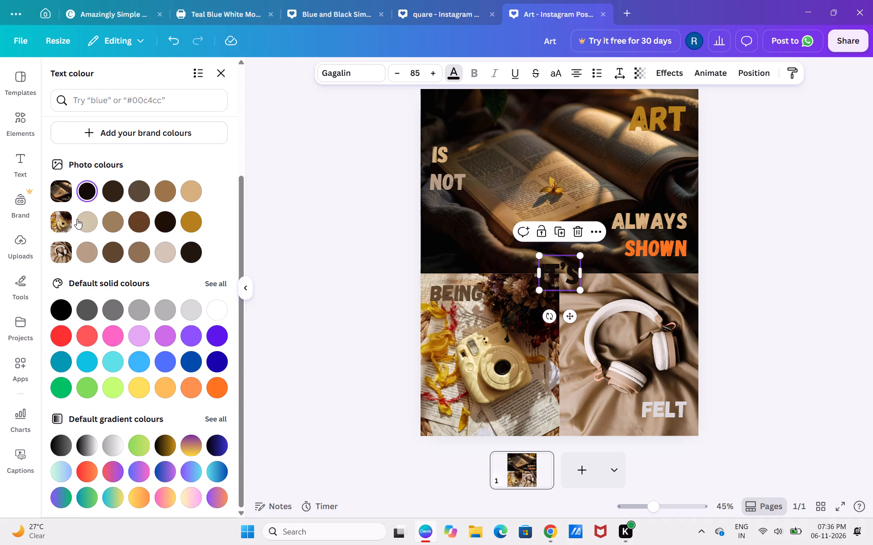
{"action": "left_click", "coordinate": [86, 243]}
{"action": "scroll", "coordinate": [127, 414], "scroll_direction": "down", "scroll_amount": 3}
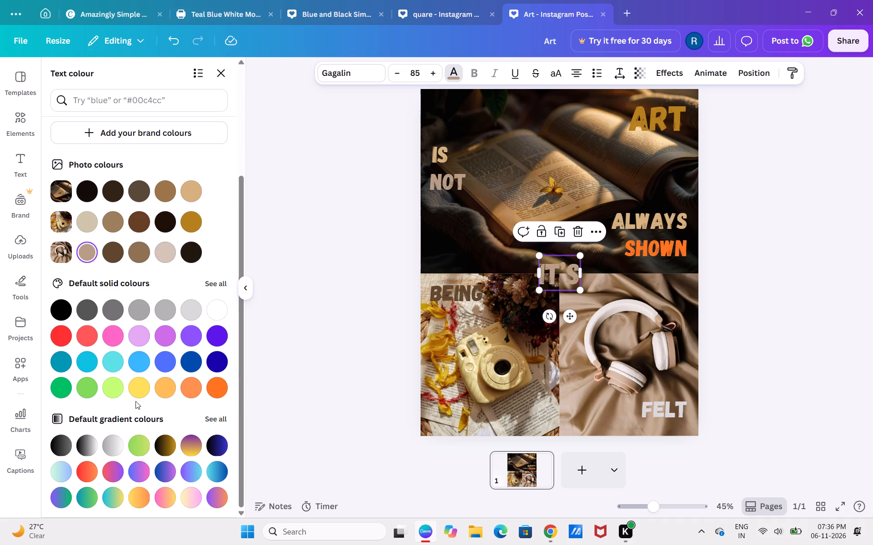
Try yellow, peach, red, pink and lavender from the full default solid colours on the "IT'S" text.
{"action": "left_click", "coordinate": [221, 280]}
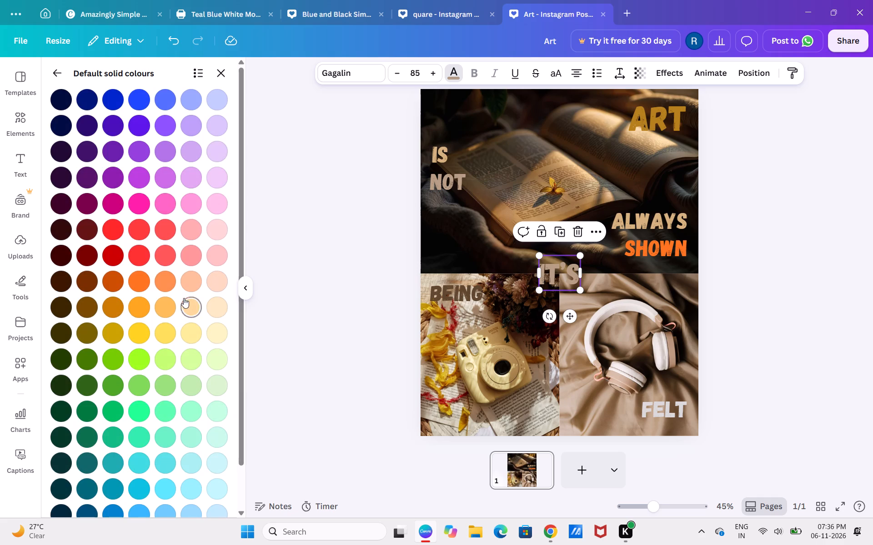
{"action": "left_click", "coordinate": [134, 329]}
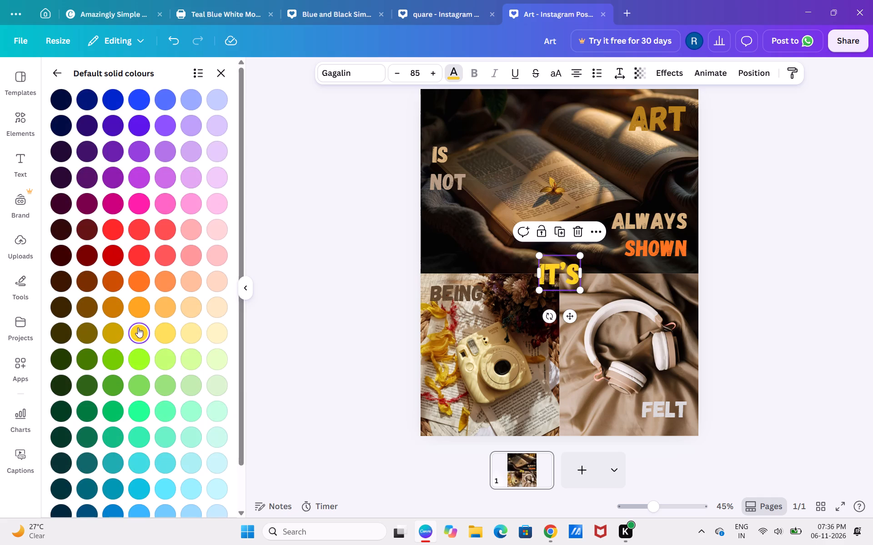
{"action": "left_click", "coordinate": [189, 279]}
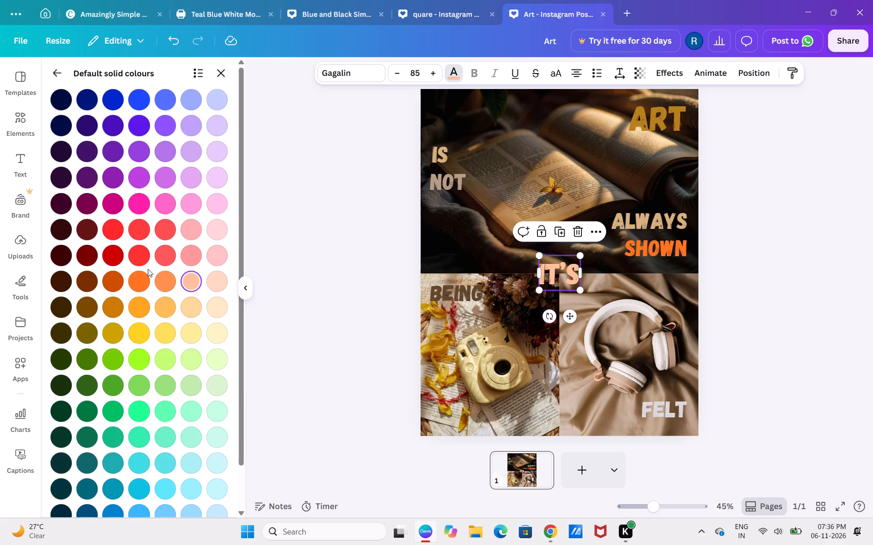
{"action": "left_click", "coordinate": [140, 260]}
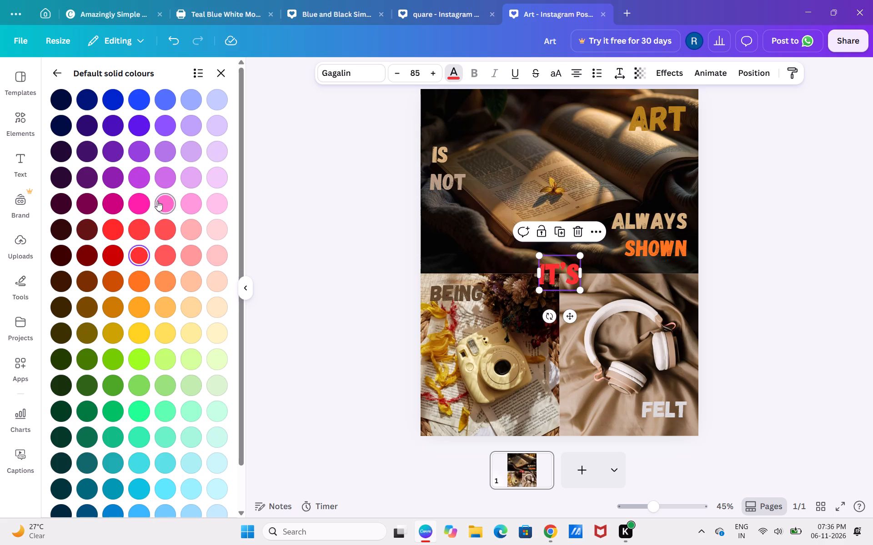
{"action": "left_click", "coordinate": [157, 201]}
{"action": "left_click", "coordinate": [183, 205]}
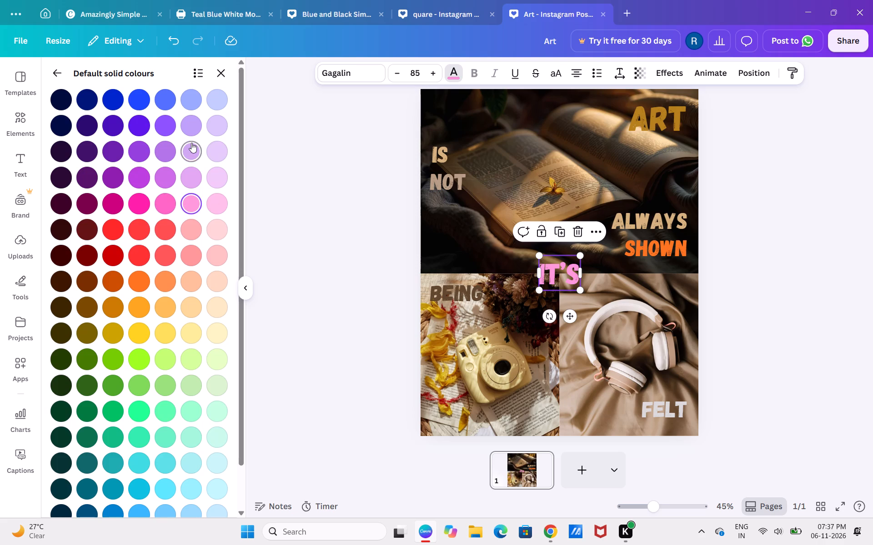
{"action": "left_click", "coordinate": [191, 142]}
Compare the light orange shades of the default solid colours on the "IT'S" text and set it to pale peach-orange.
{"action": "scroll", "coordinate": [176, 363], "scroll_direction": "down", "scroll_amount": 3}
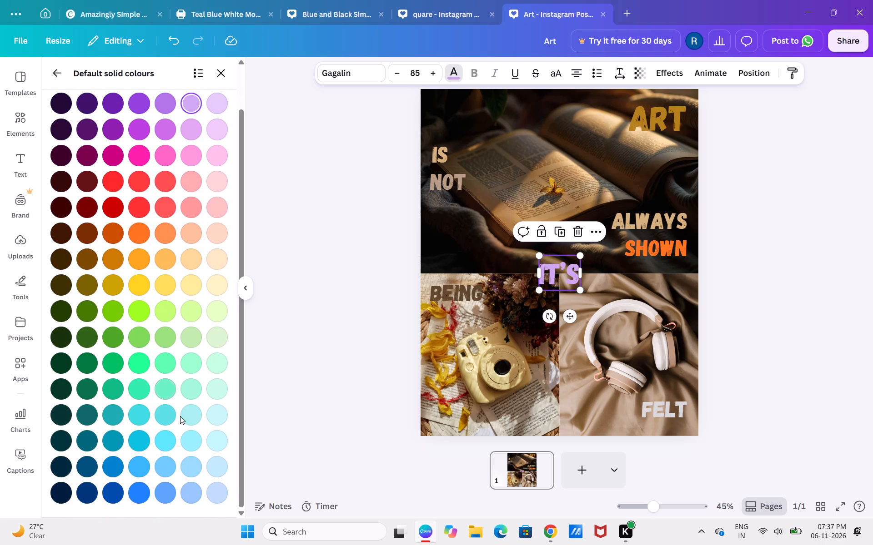
{"action": "scroll", "coordinate": [203, 314], "scroll_direction": "up", "scroll_amount": 3}
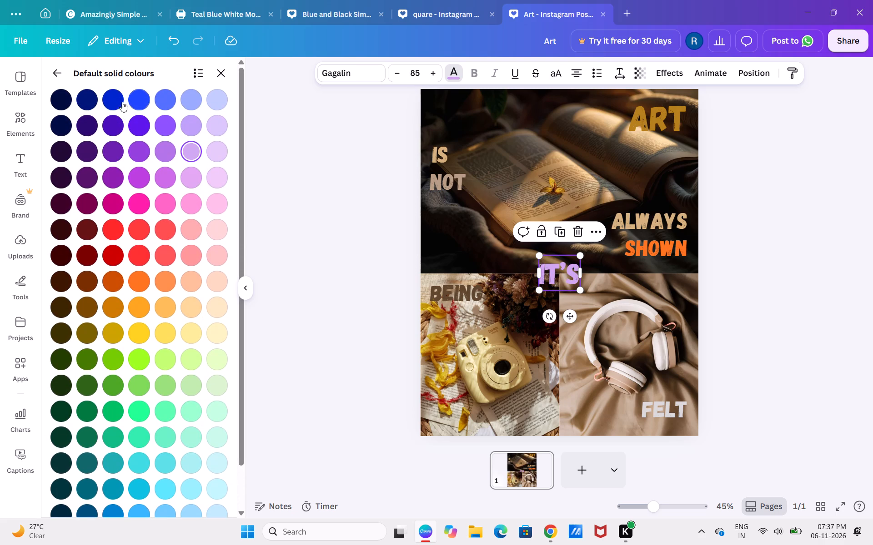
{"action": "left_click", "coordinate": [183, 304]}
{"action": "left_click", "coordinate": [161, 307]}
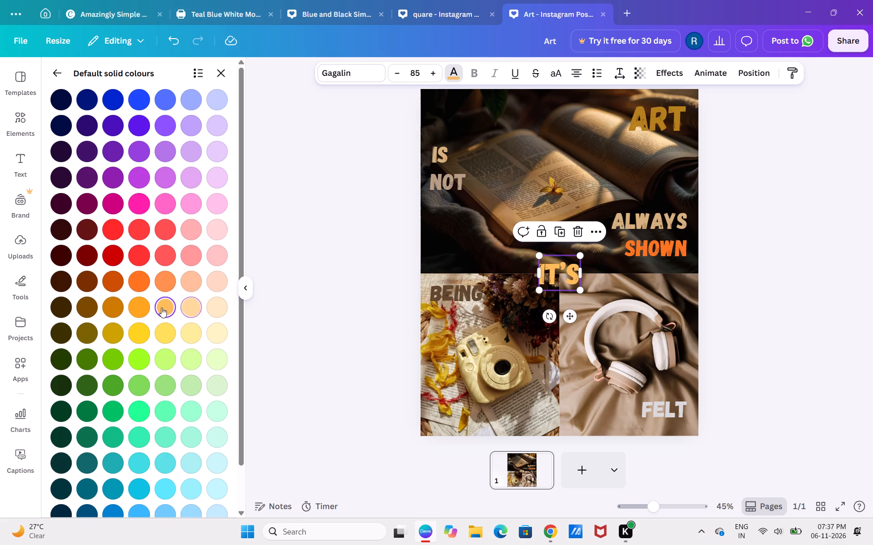
{"action": "left_click", "coordinate": [211, 311]}
{"action": "left_click", "coordinate": [189, 304]}
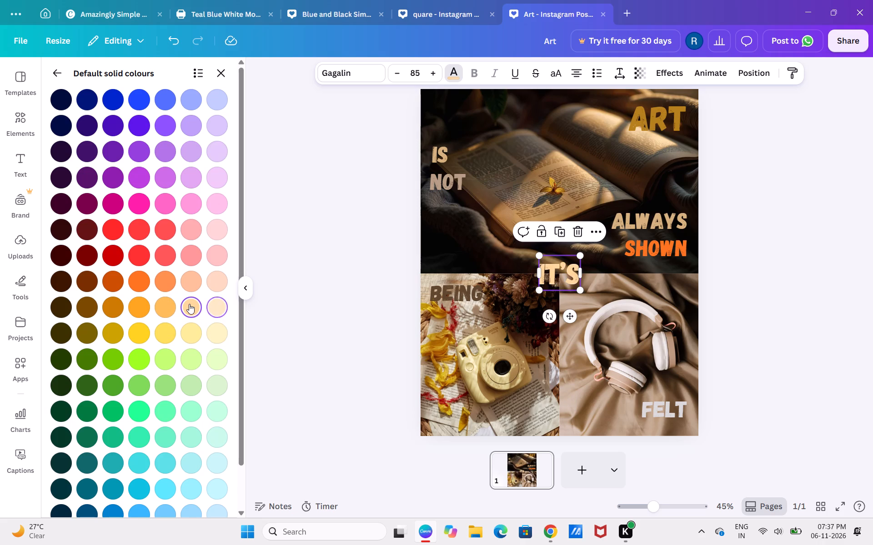
{"action": "left_click", "coordinate": [258, 342]}
{"action": "left_click", "coordinate": [861, 393]}
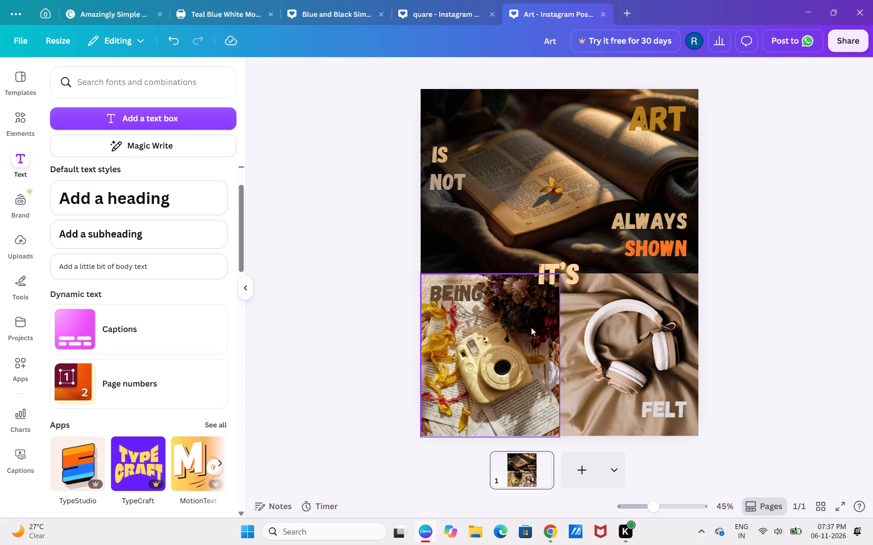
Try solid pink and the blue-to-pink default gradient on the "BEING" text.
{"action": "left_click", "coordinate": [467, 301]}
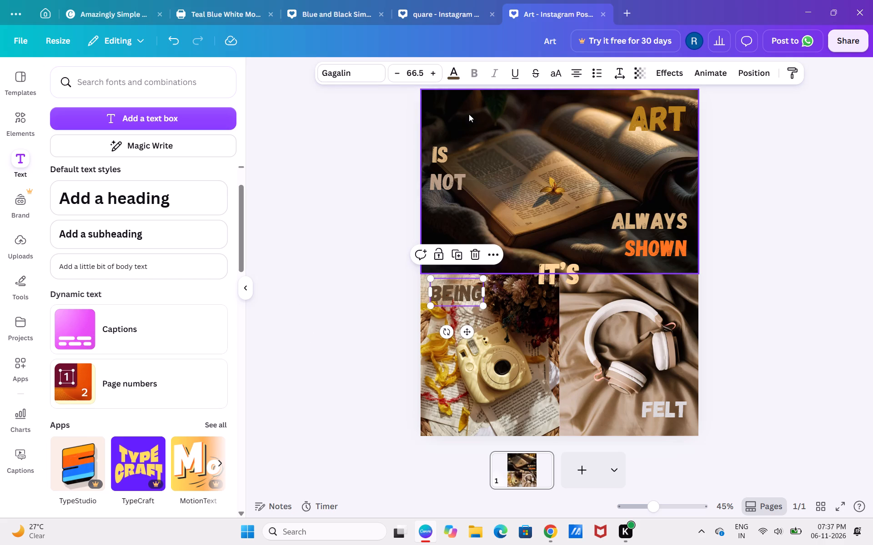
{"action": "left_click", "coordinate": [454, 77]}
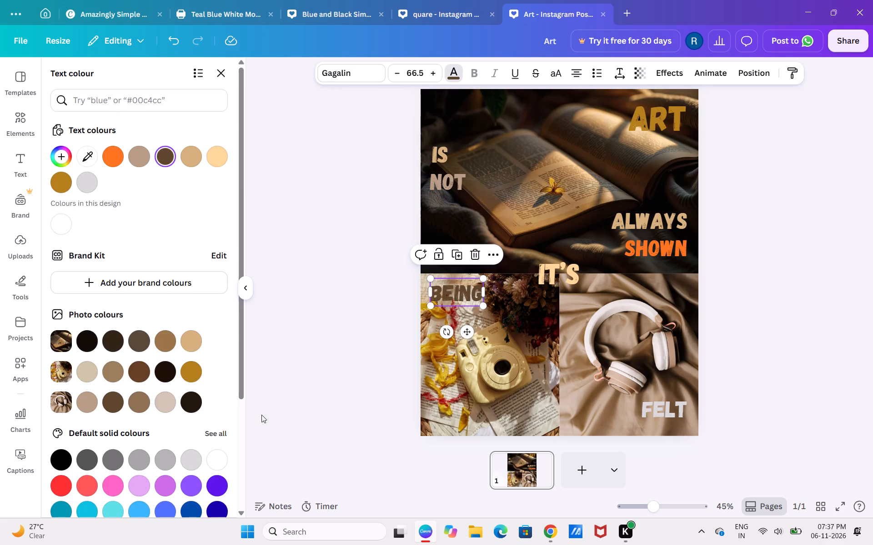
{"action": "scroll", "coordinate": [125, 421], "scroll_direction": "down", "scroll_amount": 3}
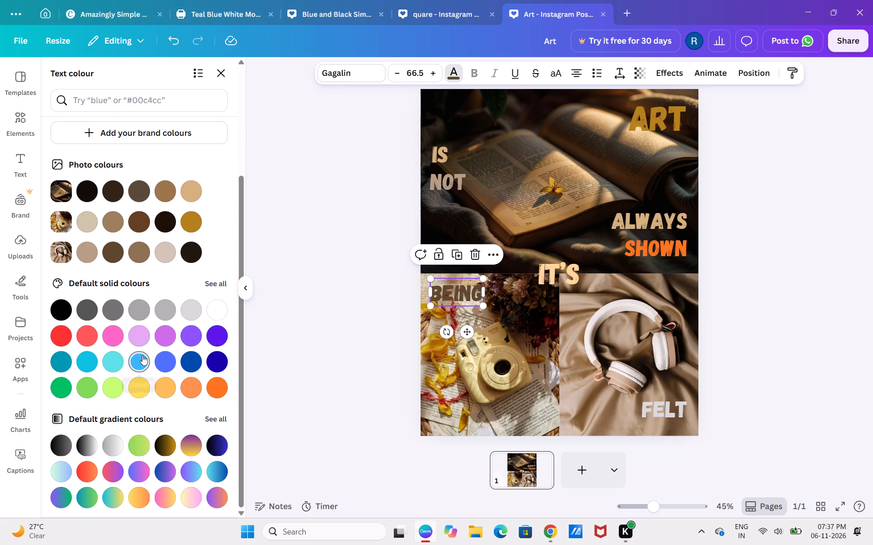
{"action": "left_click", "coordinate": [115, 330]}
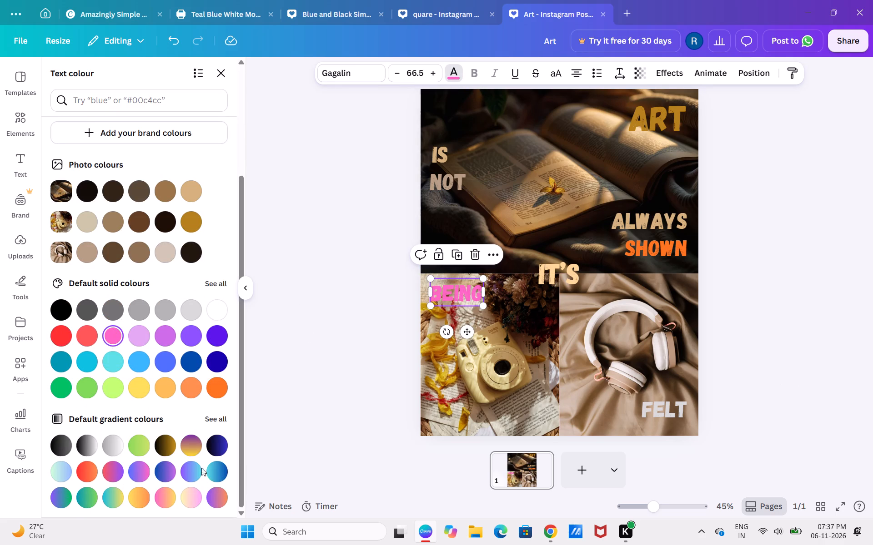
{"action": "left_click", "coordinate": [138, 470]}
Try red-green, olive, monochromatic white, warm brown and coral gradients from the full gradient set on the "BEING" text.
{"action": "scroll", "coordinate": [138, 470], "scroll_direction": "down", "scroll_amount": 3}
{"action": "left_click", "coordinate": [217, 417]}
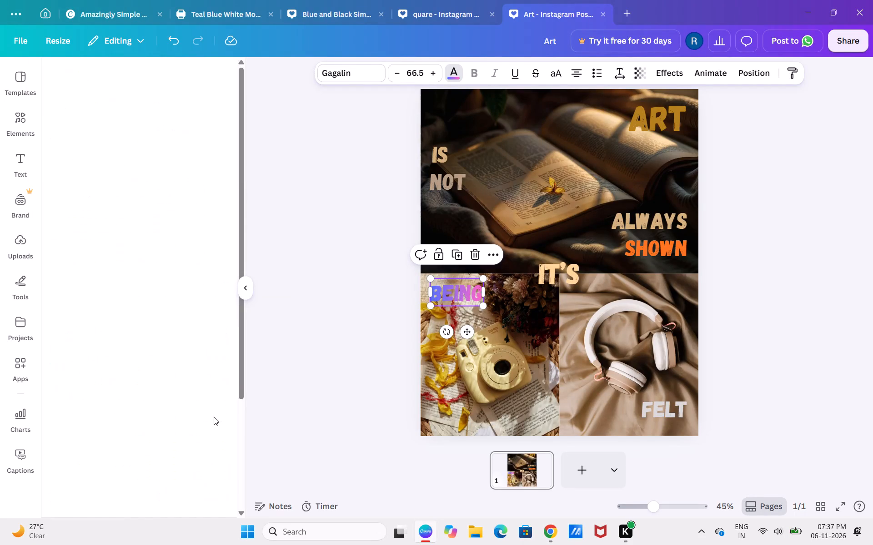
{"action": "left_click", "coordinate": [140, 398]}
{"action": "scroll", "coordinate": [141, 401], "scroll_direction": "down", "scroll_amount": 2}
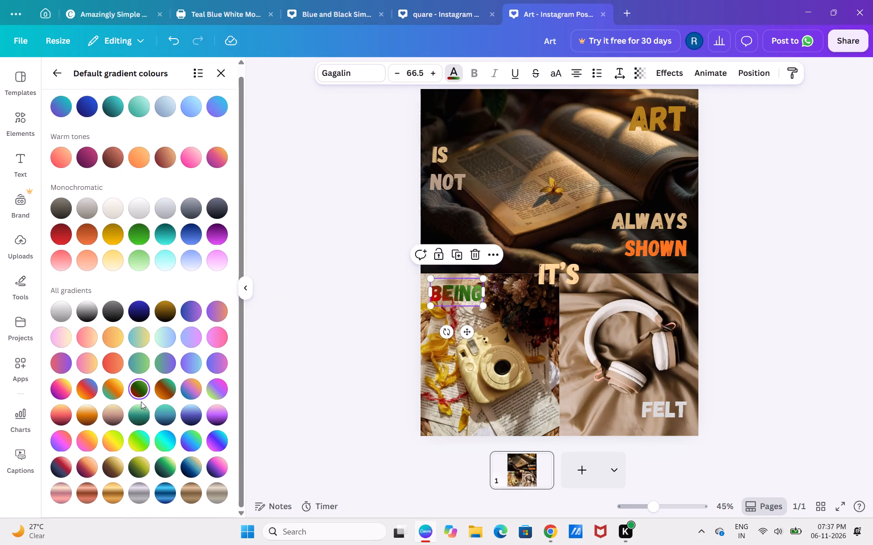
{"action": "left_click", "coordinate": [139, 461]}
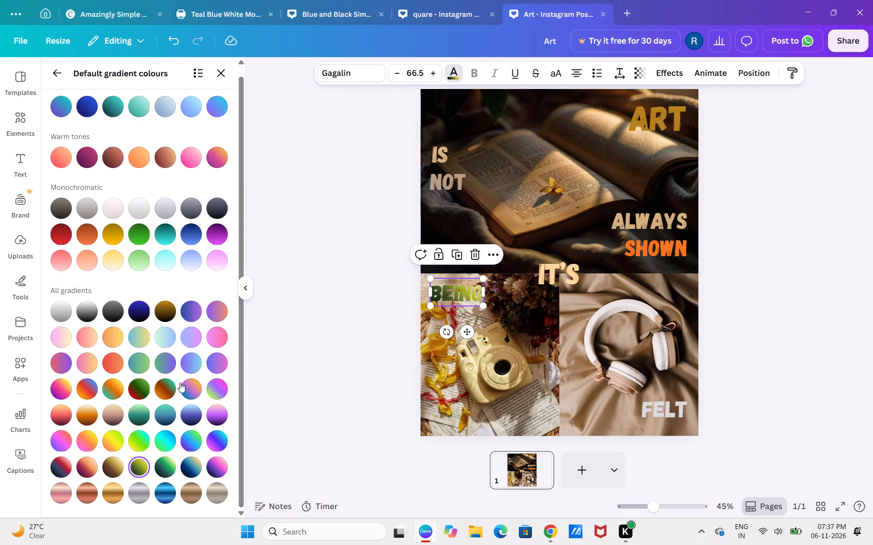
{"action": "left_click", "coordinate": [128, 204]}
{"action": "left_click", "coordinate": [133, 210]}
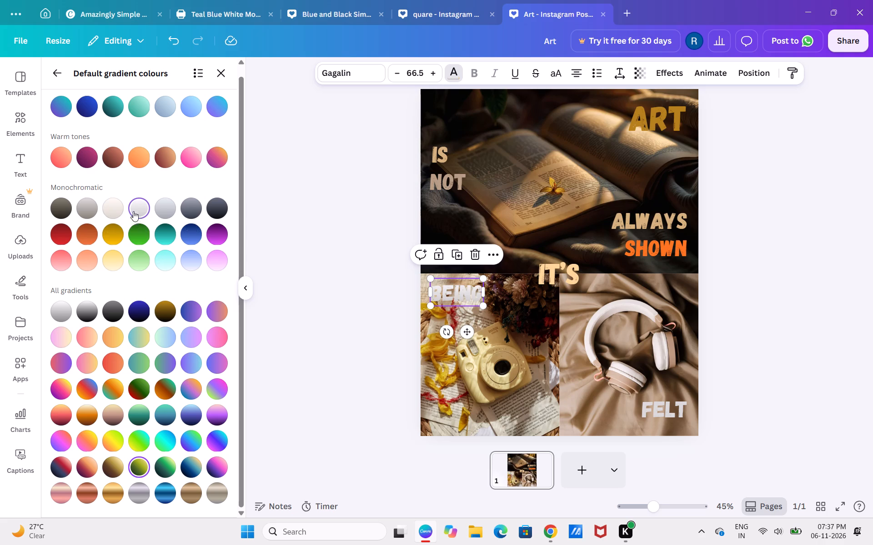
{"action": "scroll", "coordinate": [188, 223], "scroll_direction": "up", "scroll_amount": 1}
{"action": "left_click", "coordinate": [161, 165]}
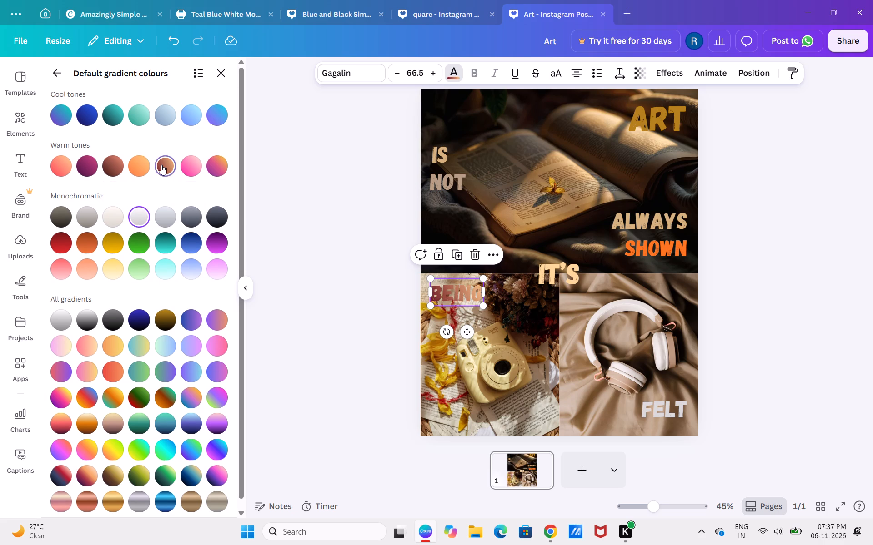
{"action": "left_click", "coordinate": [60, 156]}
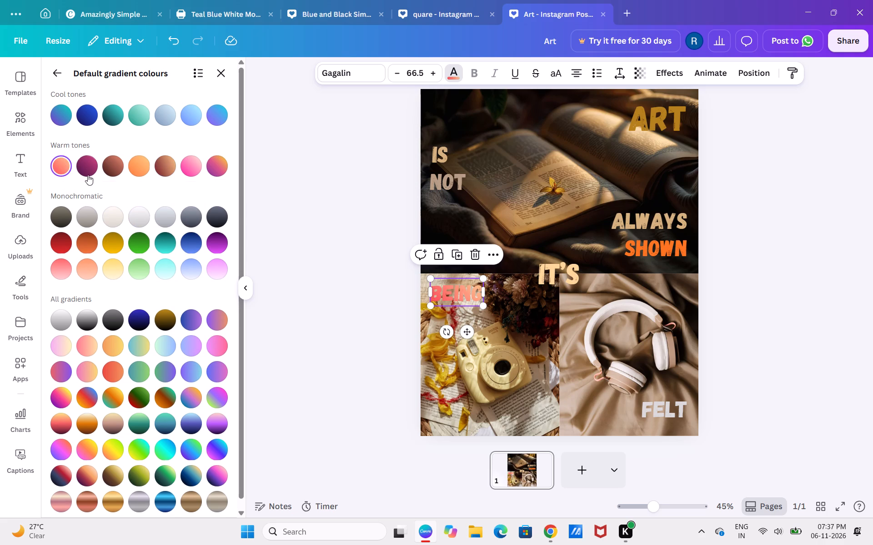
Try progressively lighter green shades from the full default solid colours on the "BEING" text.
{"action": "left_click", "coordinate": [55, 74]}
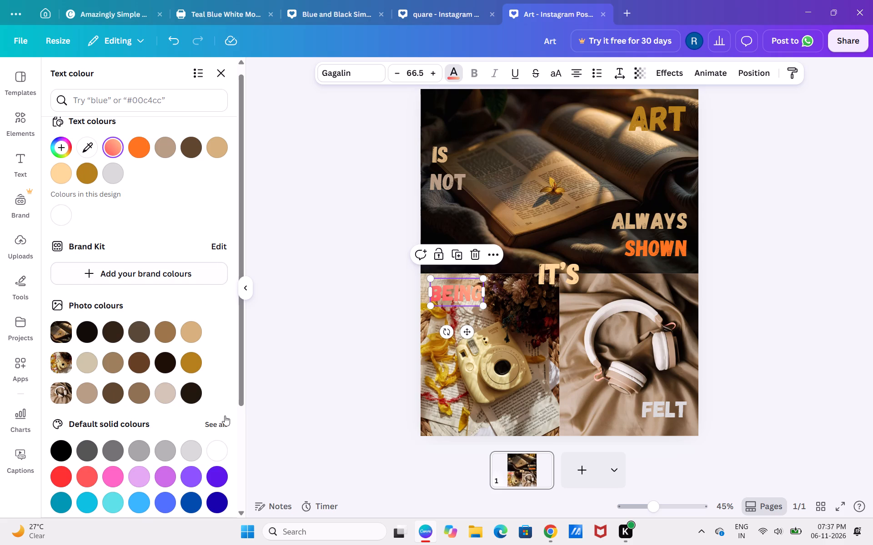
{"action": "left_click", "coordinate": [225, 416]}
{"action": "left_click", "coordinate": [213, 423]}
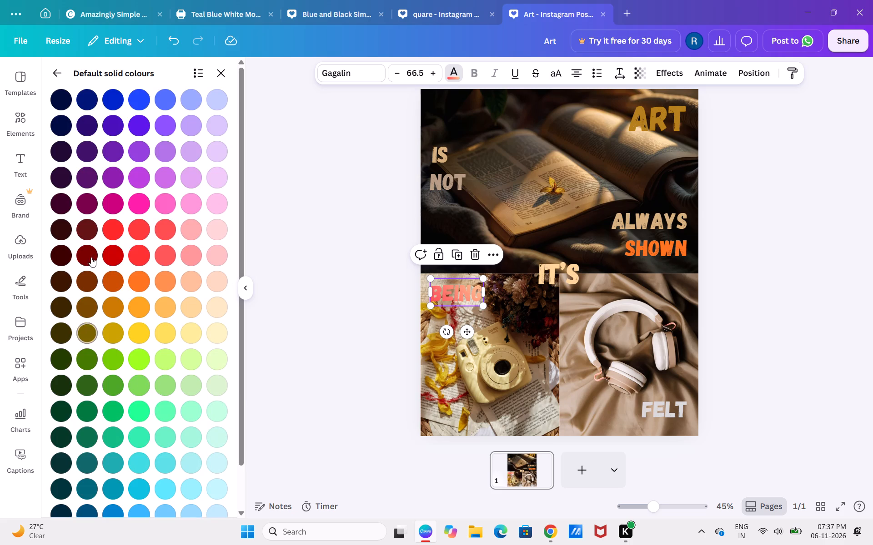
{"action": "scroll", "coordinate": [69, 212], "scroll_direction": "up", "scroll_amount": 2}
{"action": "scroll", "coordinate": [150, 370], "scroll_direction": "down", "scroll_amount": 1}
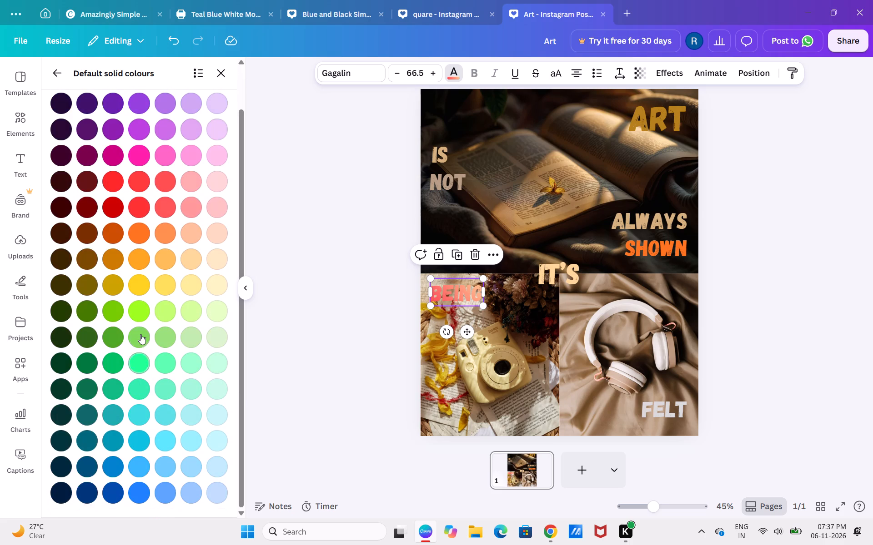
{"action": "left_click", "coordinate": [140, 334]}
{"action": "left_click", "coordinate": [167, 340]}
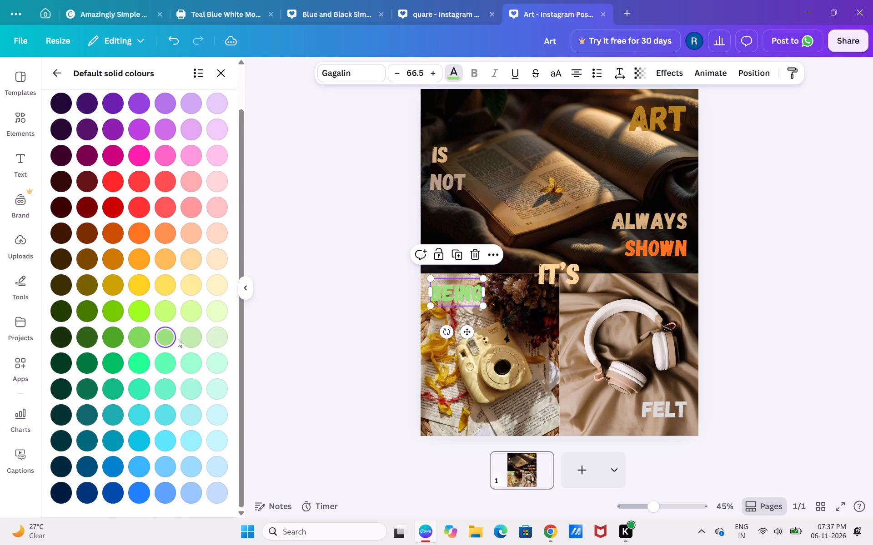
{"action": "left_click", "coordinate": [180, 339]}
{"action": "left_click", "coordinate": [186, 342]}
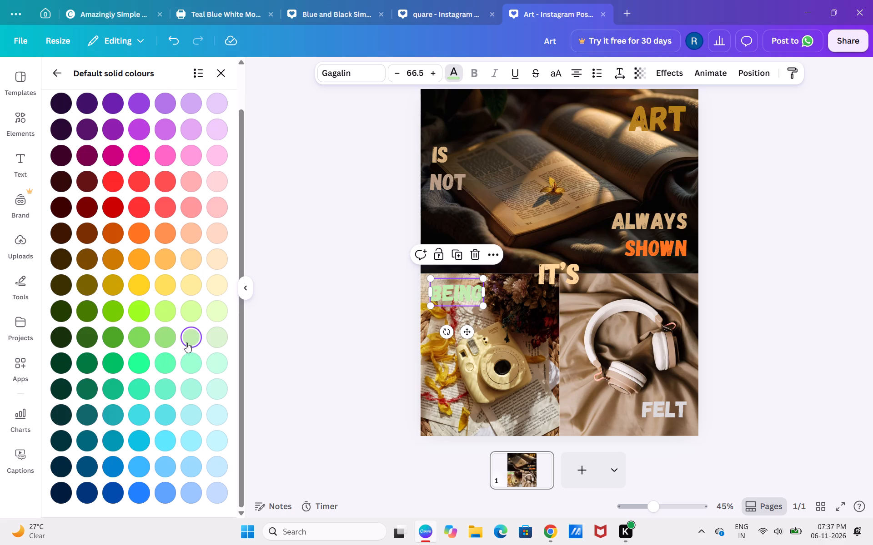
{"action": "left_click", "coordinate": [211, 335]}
Compare the cyan and teal solid shades on the "BEING" text and set it to dark teal.
{"action": "scroll", "coordinate": [184, 391], "scroll_direction": "down", "scroll_amount": 1}
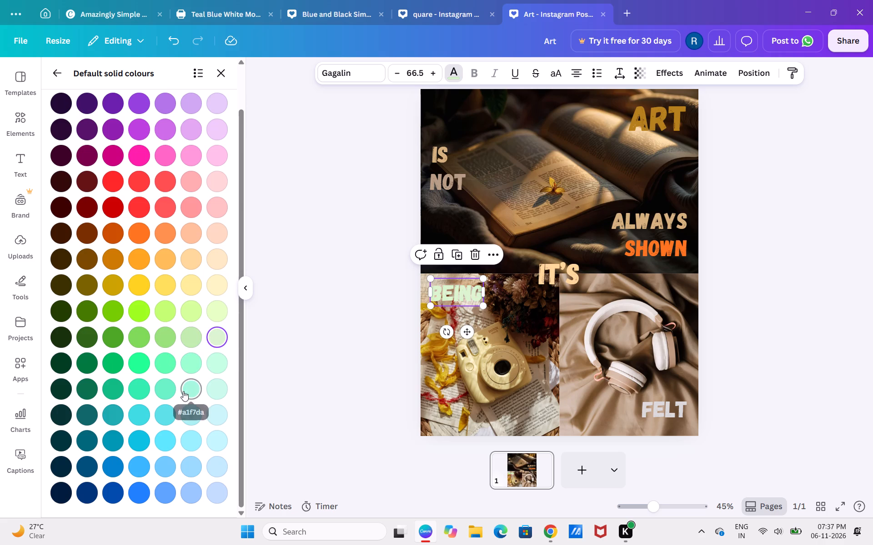
{"action": "left_click", "coordinate": [167, 410]}
{"action": "left_click", "coordinate": [195, 418]}
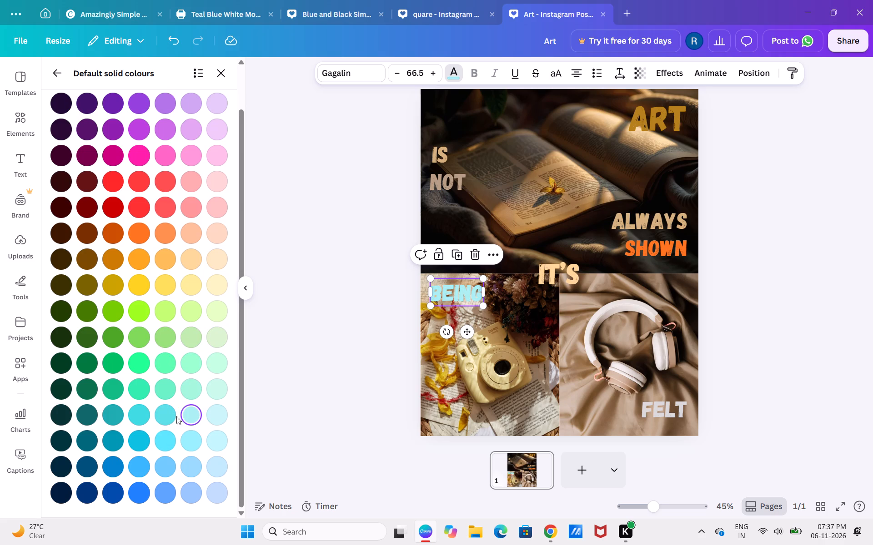
{"action": "left_click", "coordinate": [143, 412]}
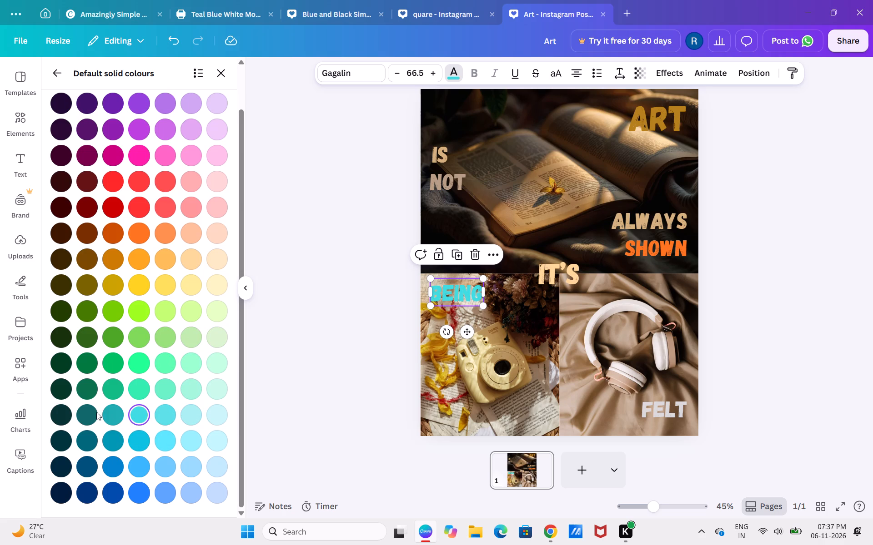
{"action": "left_click", "coordinate": [92, 411]}
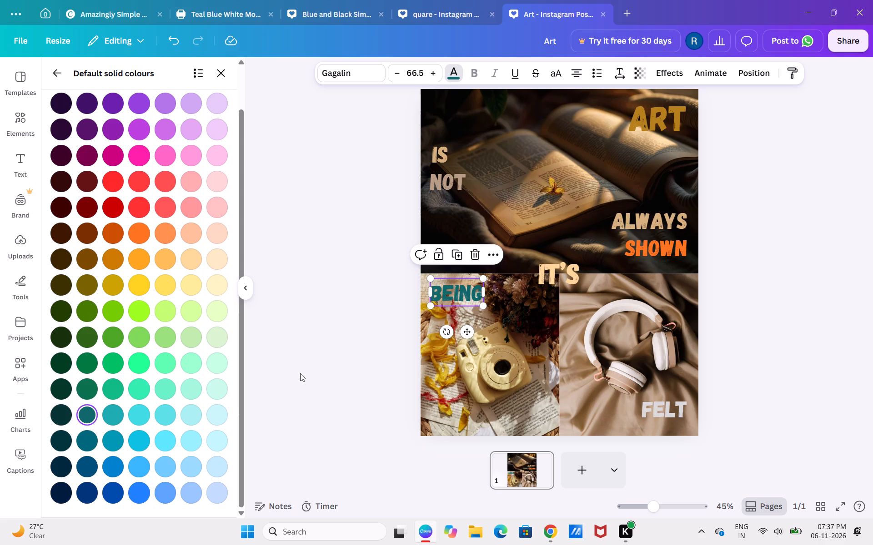
{"action": "left_click", "coordinate": [300, 373]}
{"action": "left_click", "coordinate": [271, 374]}
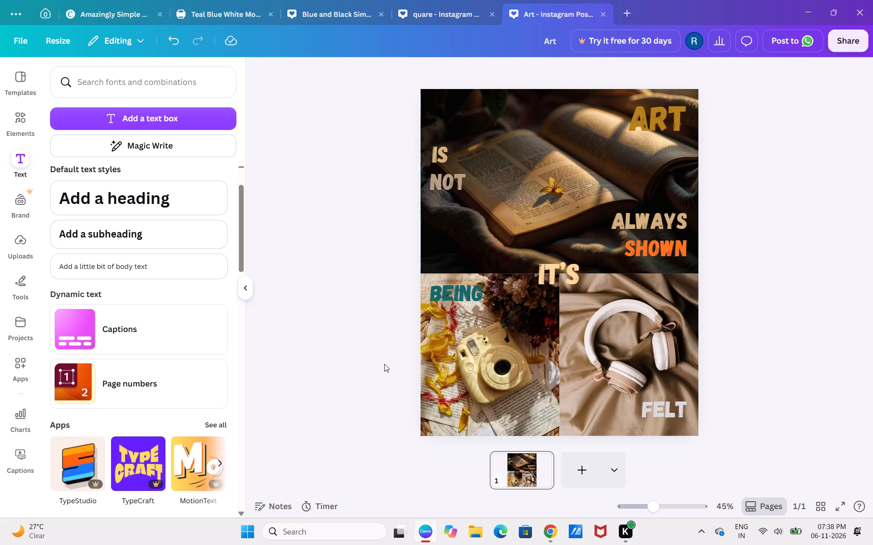
Reposition the "BEING" text slightly lower and further right in the upper-left corner of the camera photo.
{"action": "left_click_drag", "start_coordinate": [447, 295], "coordinate": [446, 302]}
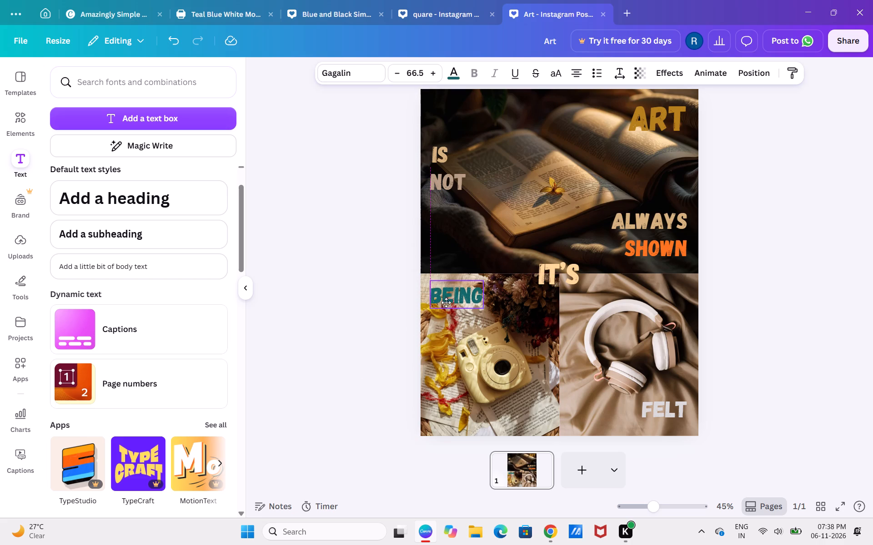
{"action": "left_click_drag", "start_coordinate": [446, 302], "coordinate": [443, 304]}
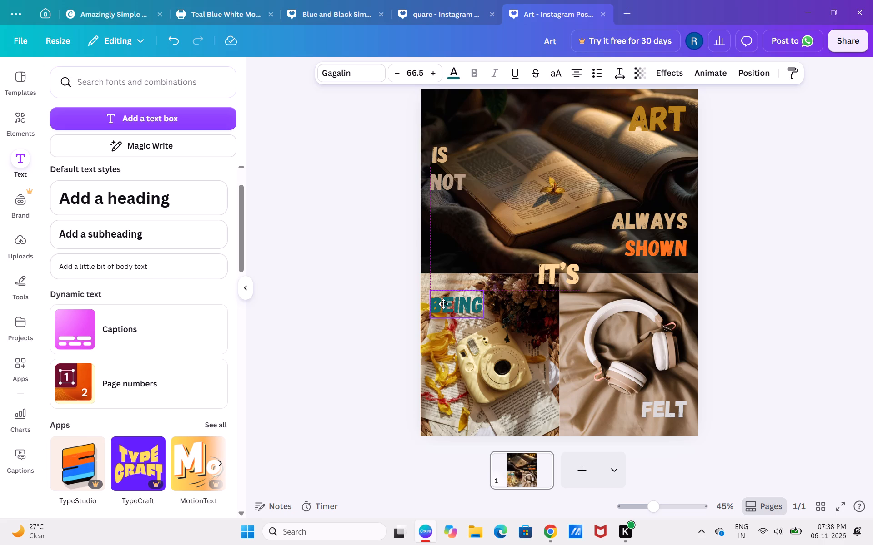
{"action": "left_click_drag", "start_coordinate": [443, 304], "coordinate": [443, 300]}
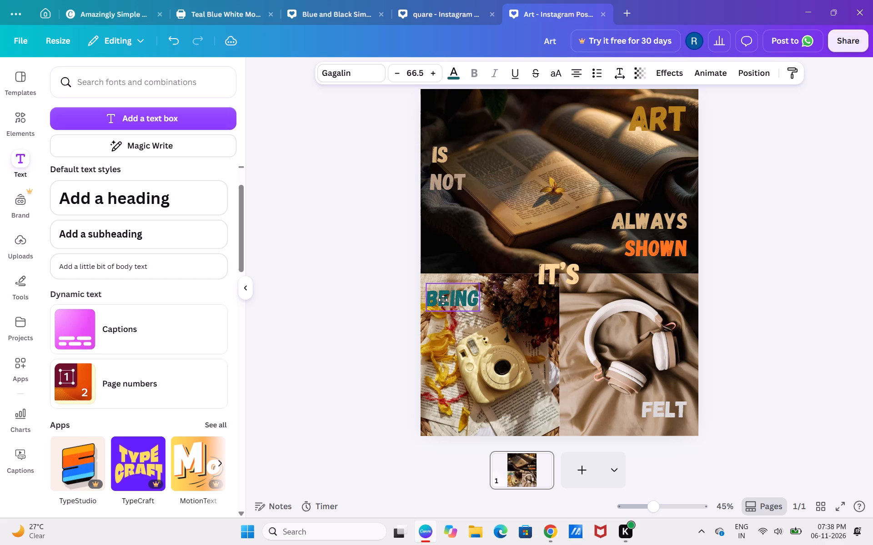
{"action": "left_click_drag", "start_coordinate": [443, 300], "coordinate": [449, 302]}
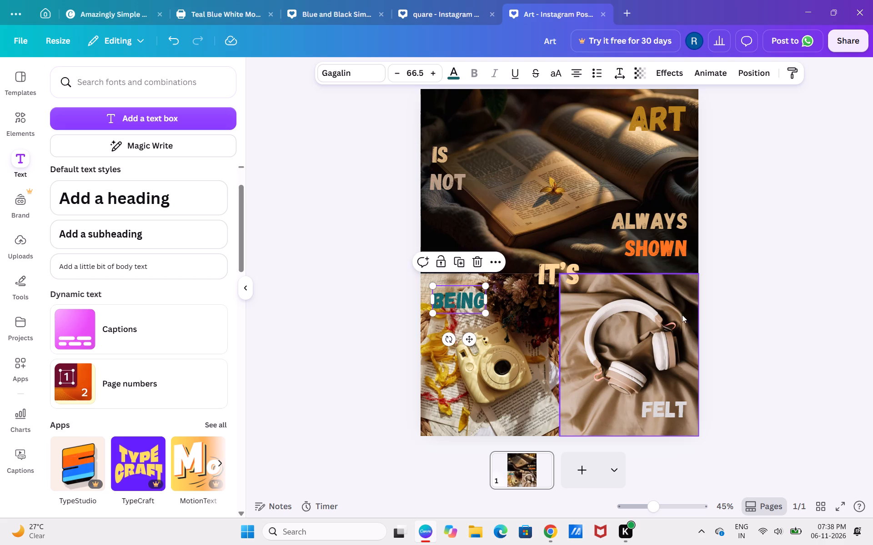
{"action": "left_click", "coordinate": [833, 315]}
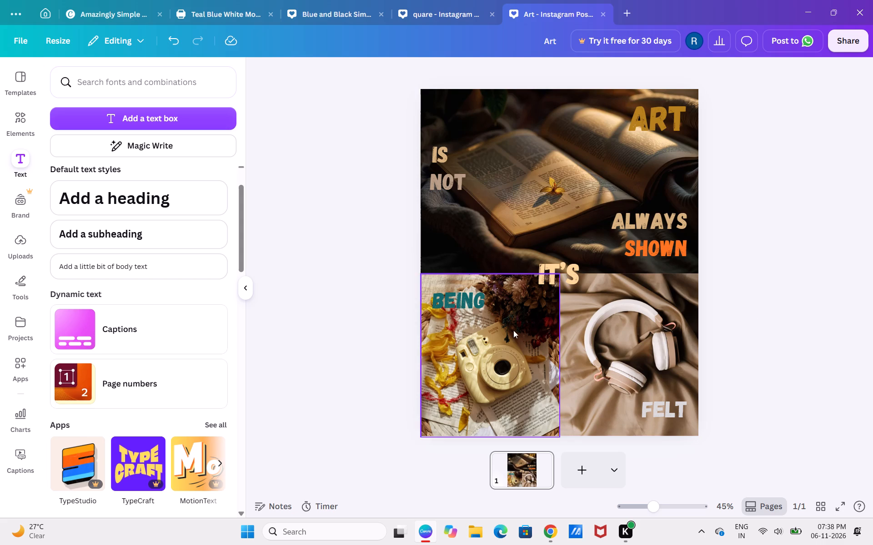
{"action": "left_click_drag", "start_coordinate": [464, 304], "coordinate": [463, 299]}
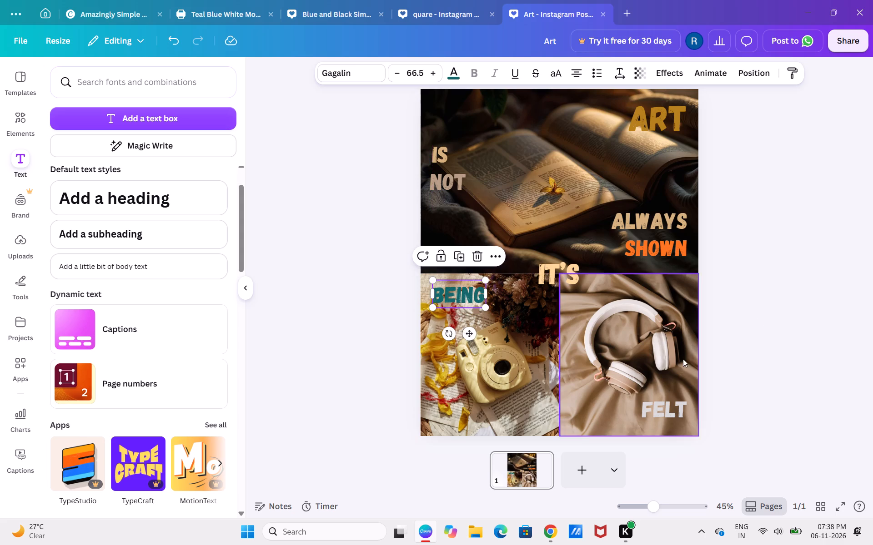
{"action": "left_click", "coordinate": [776, 352]}
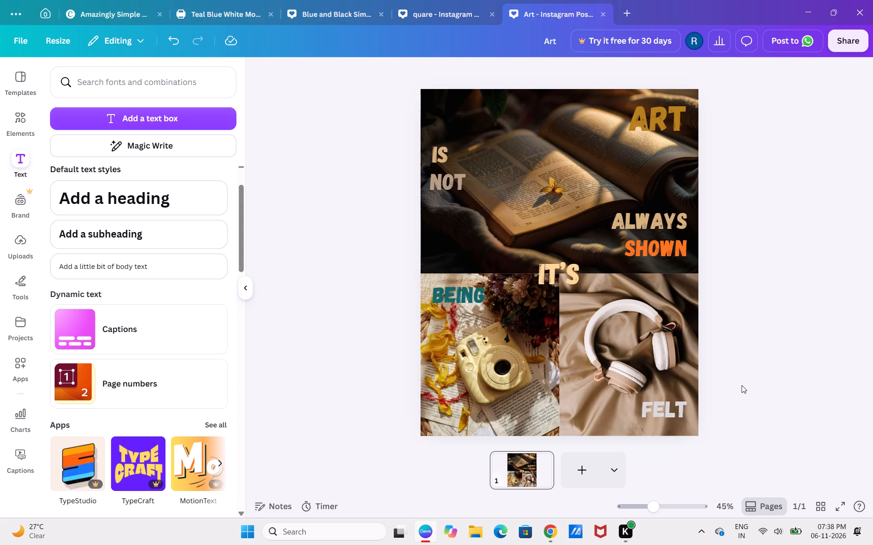
Save the design.
{"action": "key", "text": "ctrl+s"}
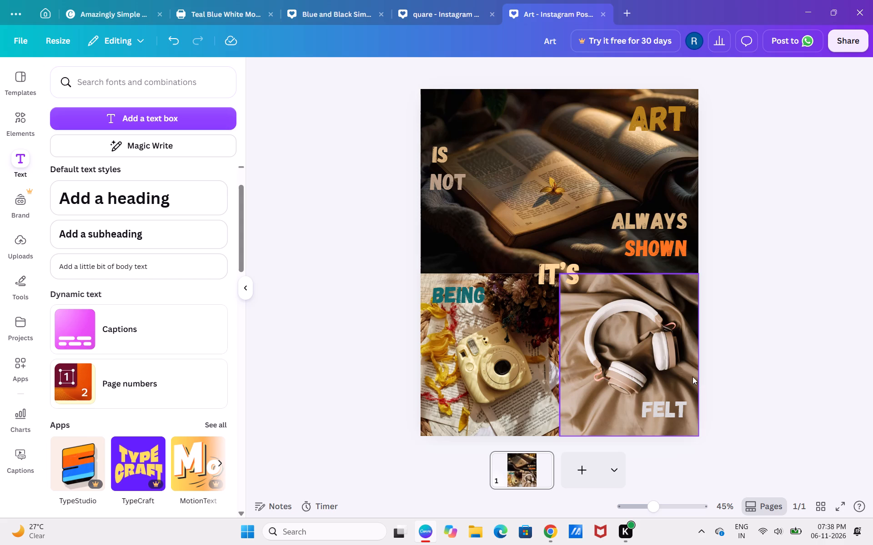
{"action": "left_click", "coordinate": [781, 367]}
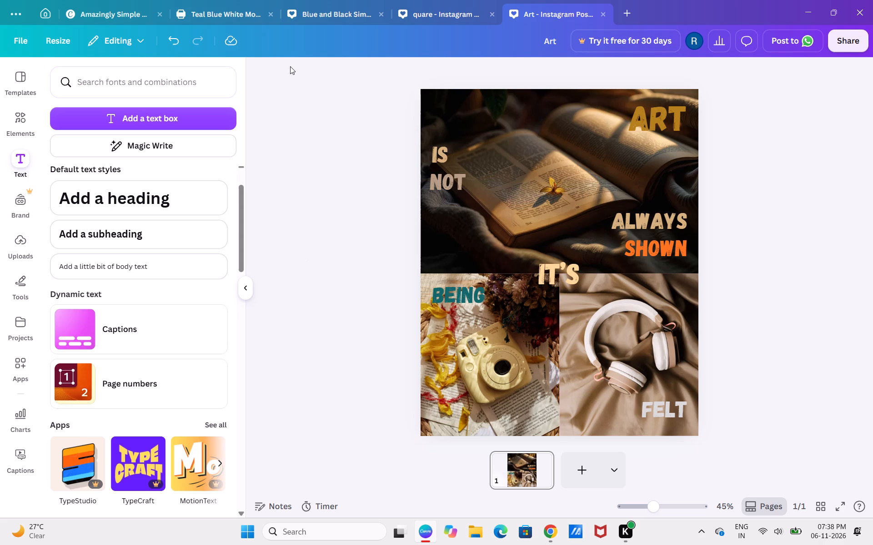
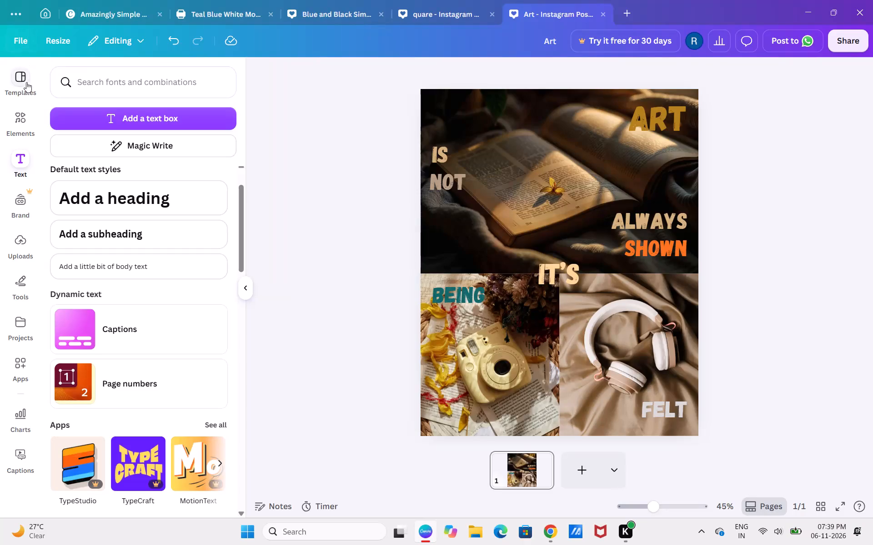
Download the Art design as a PNG from the recent designs on the home page.
{"action": "left_click", "coordinate": [48, 3]}
{"action": "left_click", "coordinate": [48, 11]}
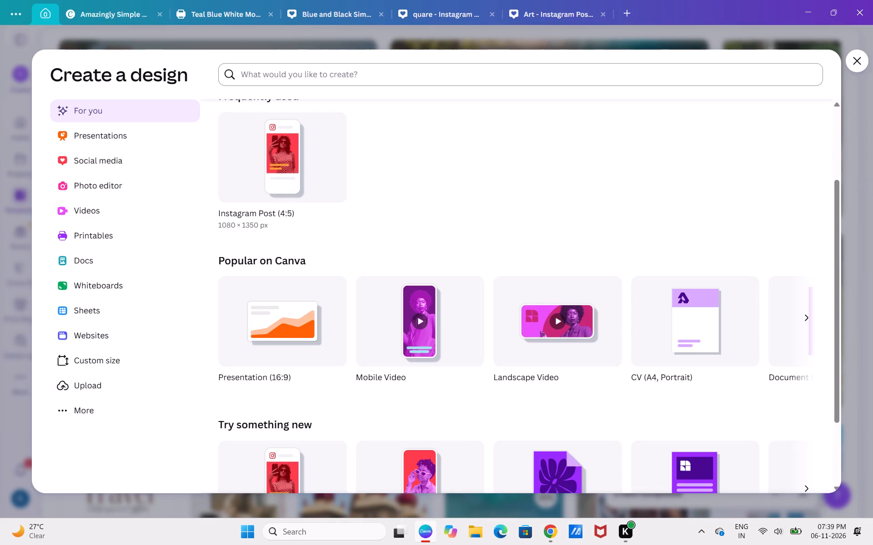
{"action": "left_click", "coordinate": [851, 59]}
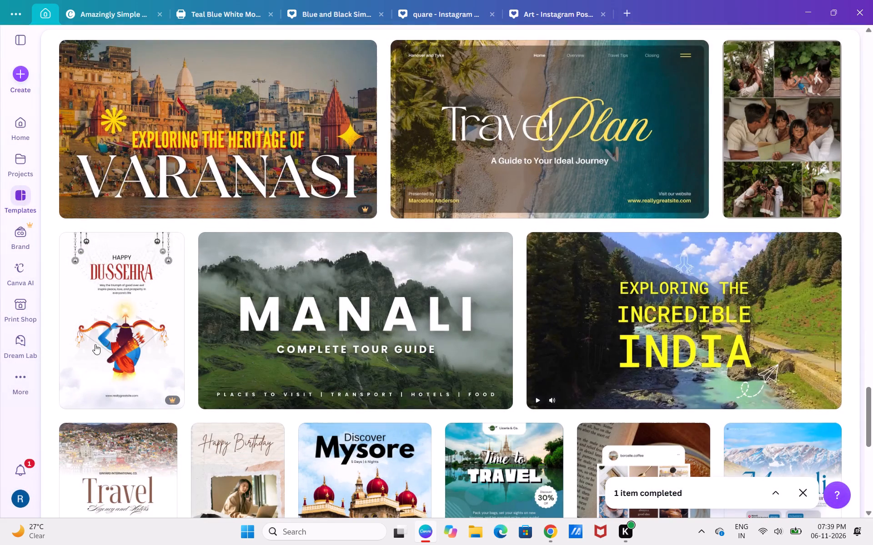
{"action": "left_click", "coordinate": [25, 127]}
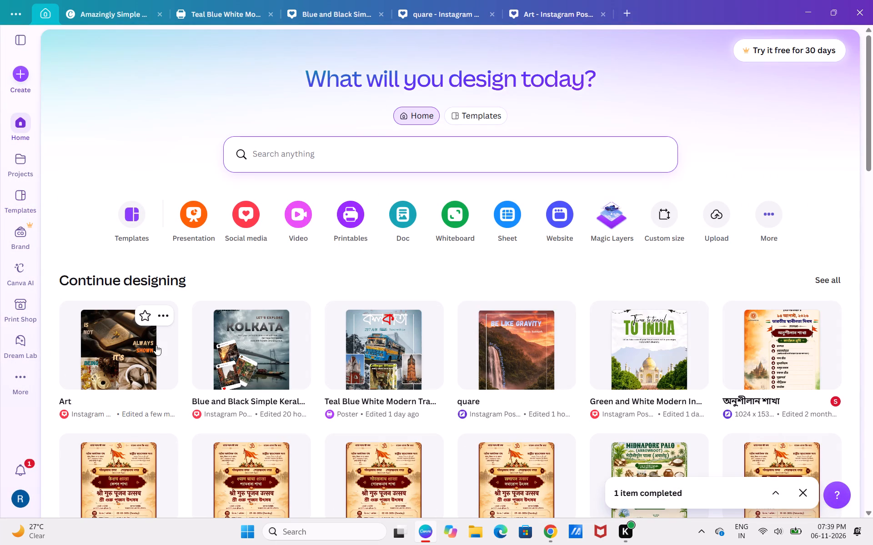
{"action": "left_click", "coordinate": [161, 316]}
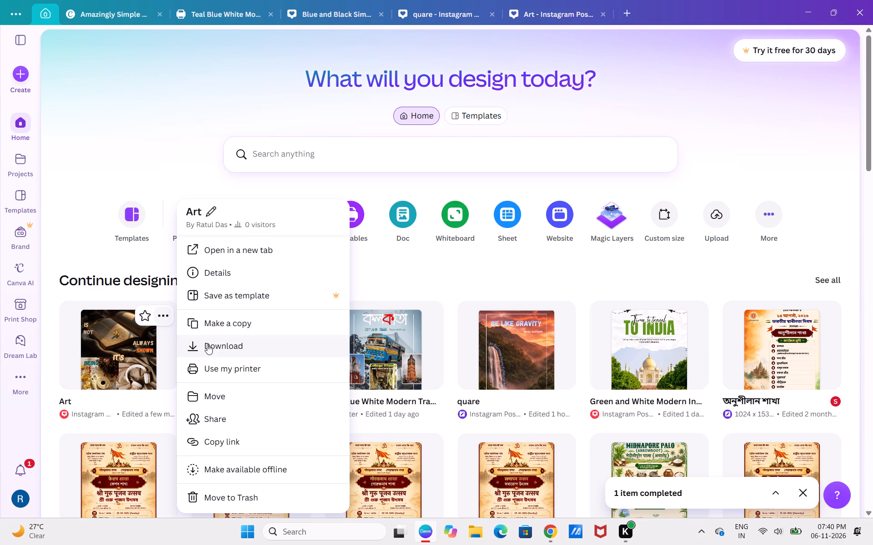
{"action": "left_click", "coordinate": [207, 344]}
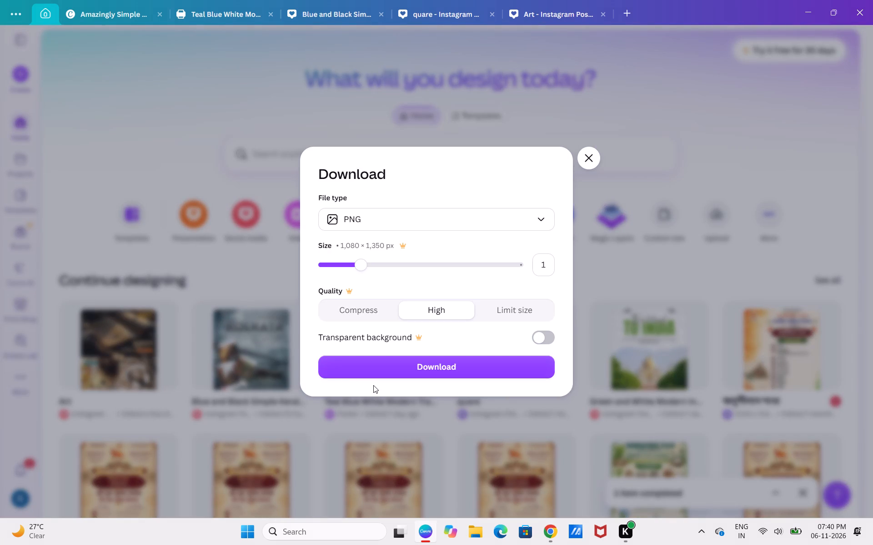
{"action": "left_click", "coordinate": [406, 364]}
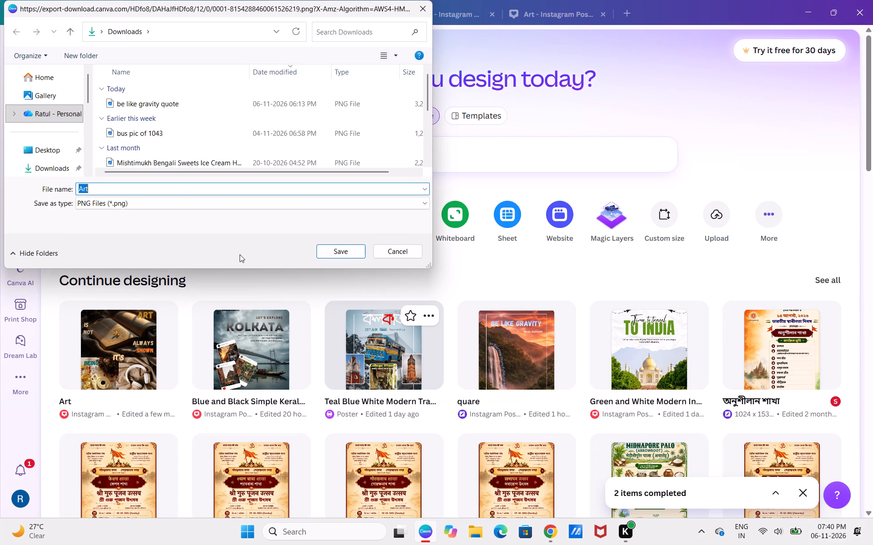
Save the exported PNG in the Downloads folder under the file name "Art quote".
{"action": "key", "text": "m"}
{"action": "key", "text": "BackSpace"}
{"action": "type", "text": "art"}
{"action": "key", "text": "BackSpace"}
{"action": "key", "text": "BackSpace"}
{"action": "key", "text": "BackSpace"}
{"action": "type", "text": "Art"}
{"action": "key", "text": "space"}
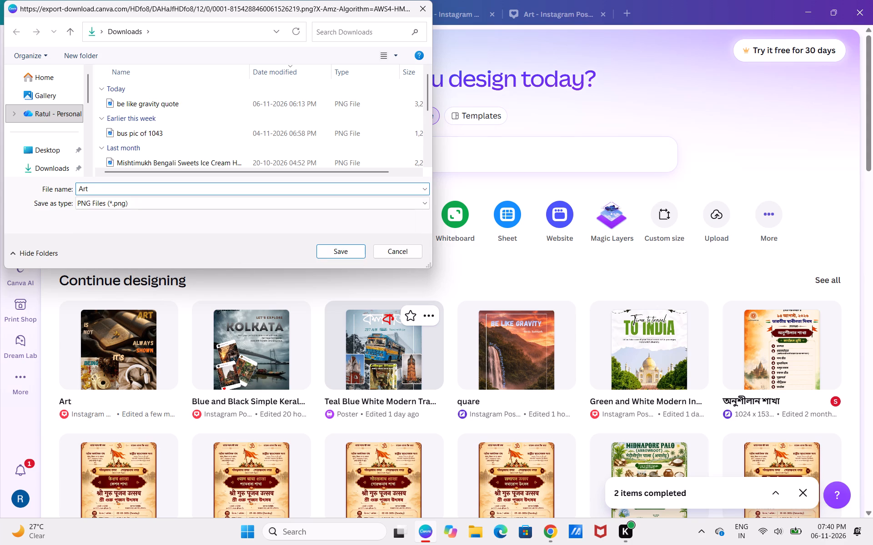
{"action": "key", "text": "q"}
{"action": "type", "text": "uote"}
{"action": "key", "text": "Return"}
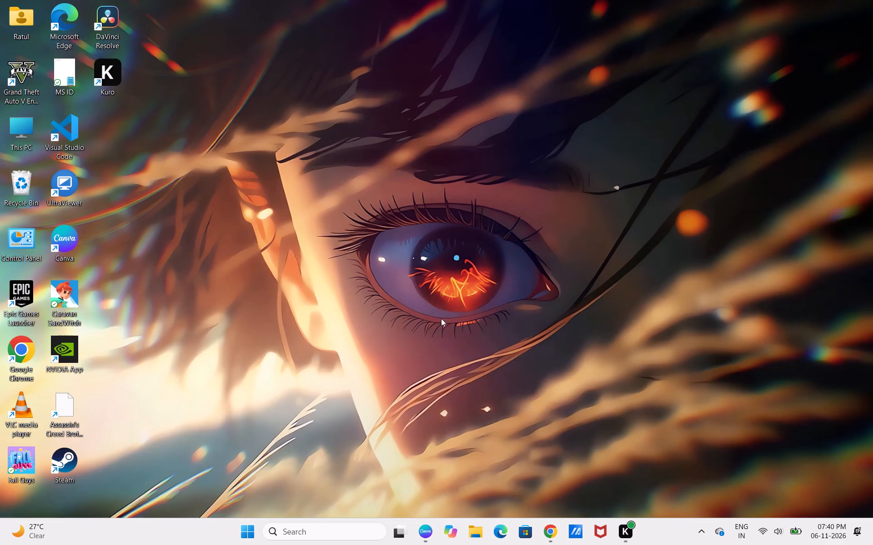
Switch to File Explorer, open the Art quote image from Downloads, and inspect it in a single maximized Photos window.
{"action": "left_click", "coordinate": [20, 114]}
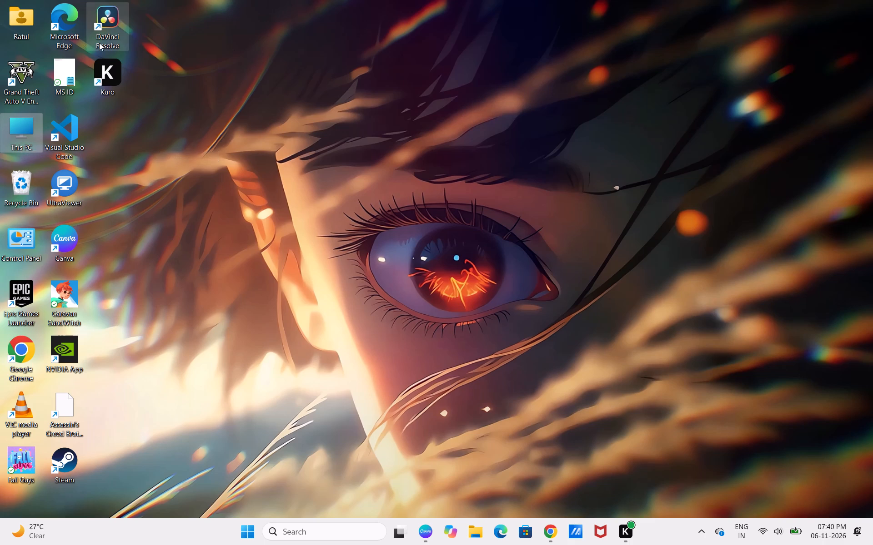
{"action": "left_click", "coordinate": [208, 37]}
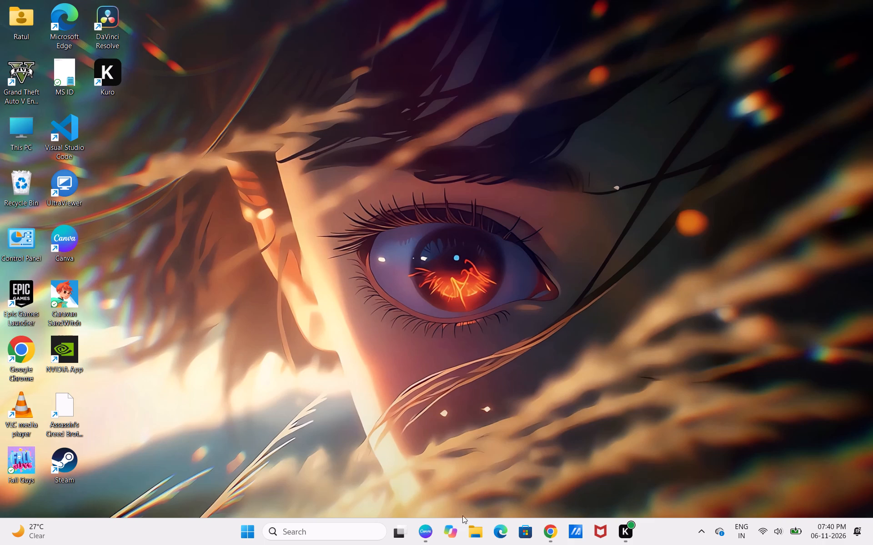
{"action": "left_click", "coordinate": [470, 522]}
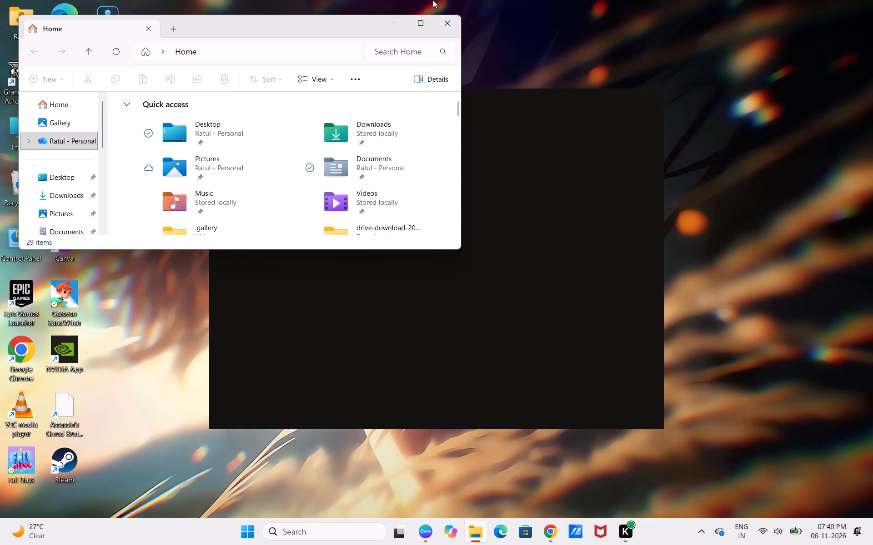
{"action": "left_click", "coordinate": [429, 17]}
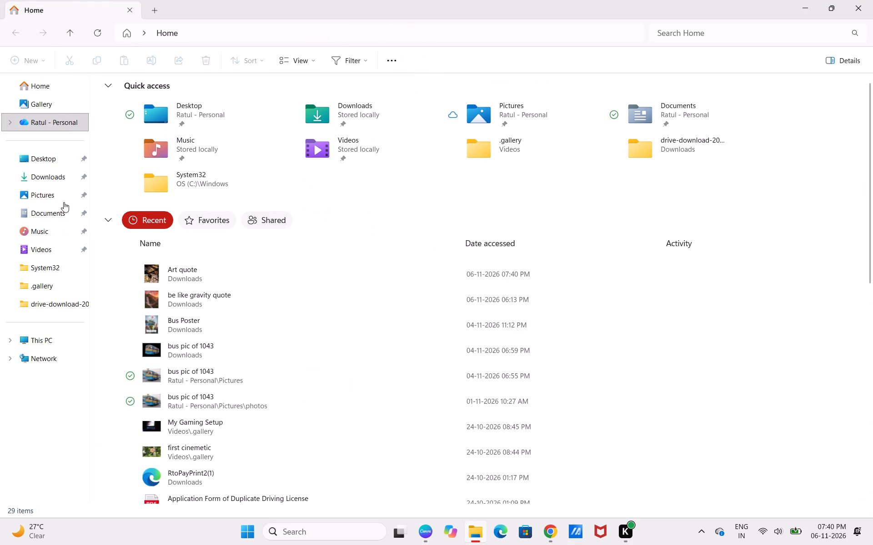
{"action": "left_click", "coordinate": [65, 183]}
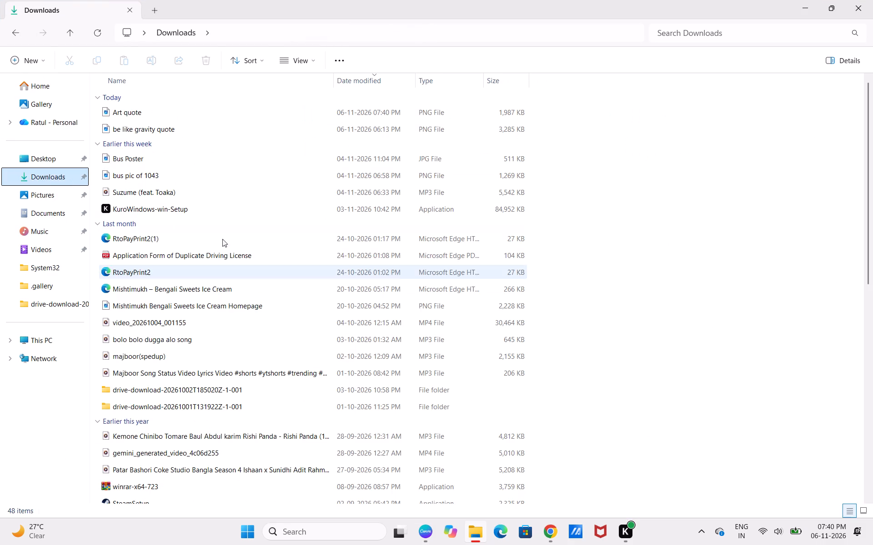
{"action": "double_click", "coordinate": [126, 118]}
{"action": "triple_click", "coordinate": [126, 118]}
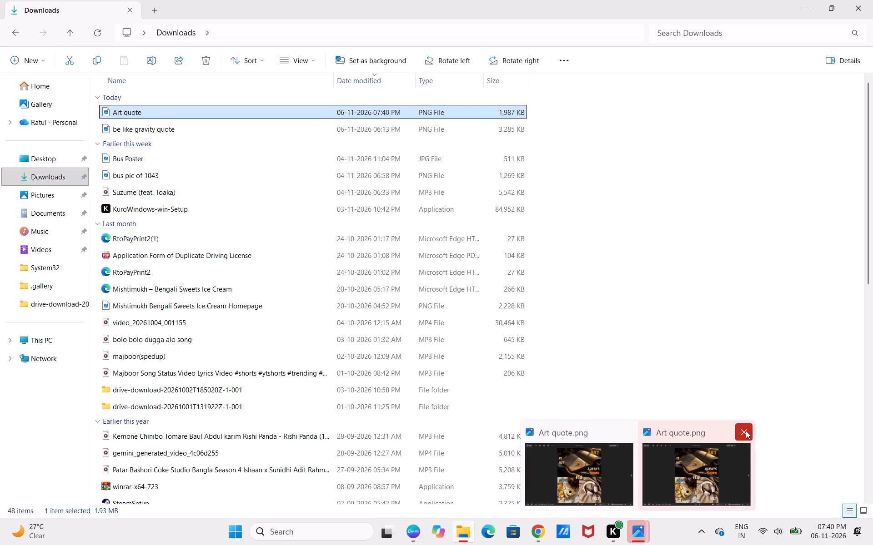
{"action": "left_click", "coordinate": [746, 431]}
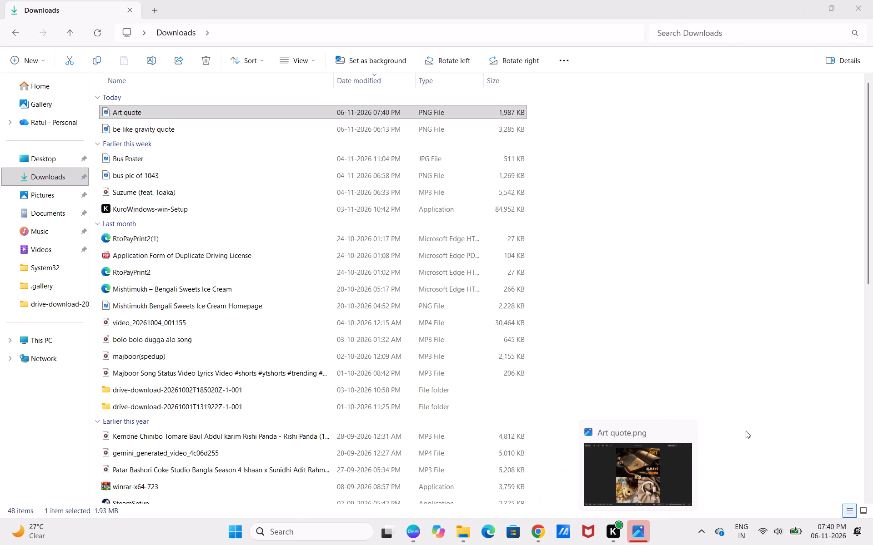
{"action": "left_click", "coordinate": [642, 460]}
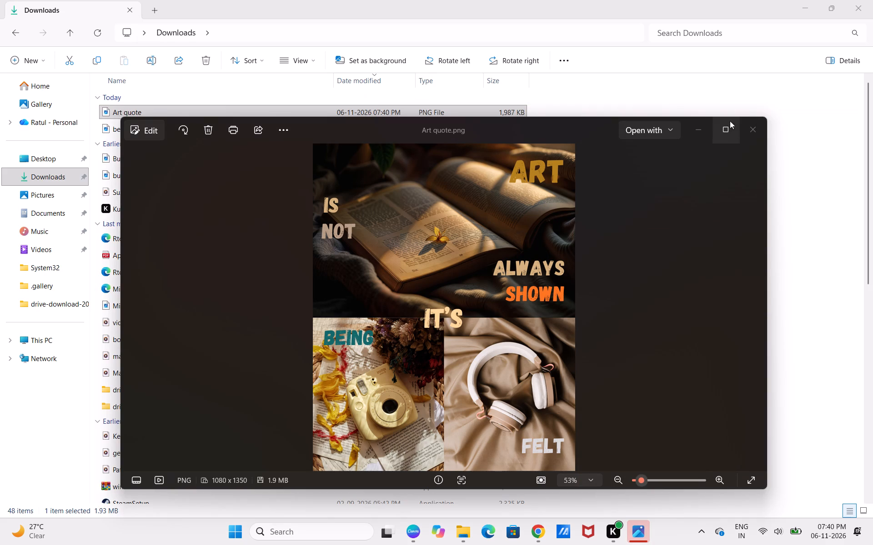
{"action": "left_click", "coordinate": [728, 128]}
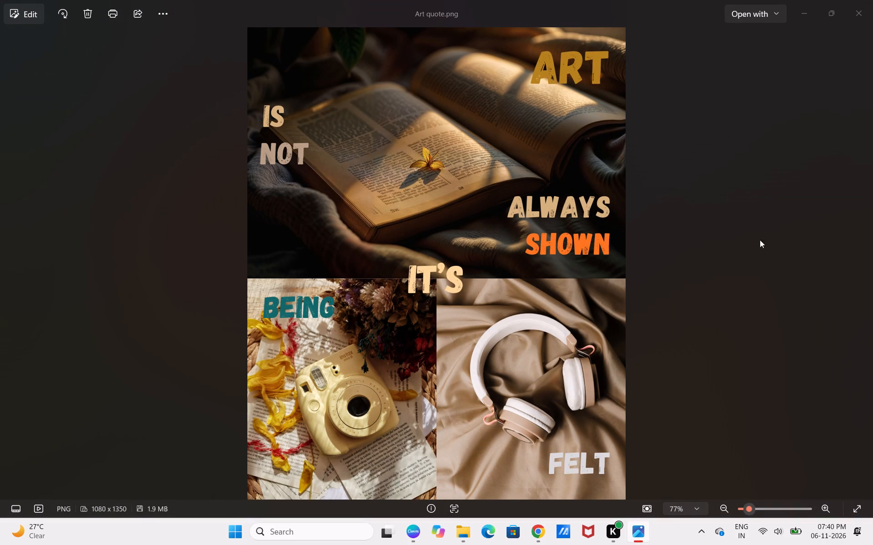
{"action": "left_click", "coordinate": [752, 267]}
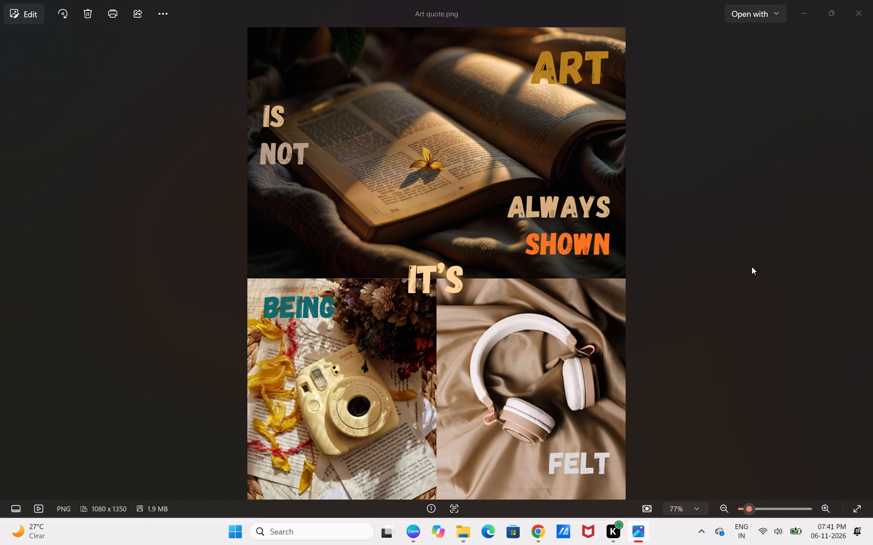
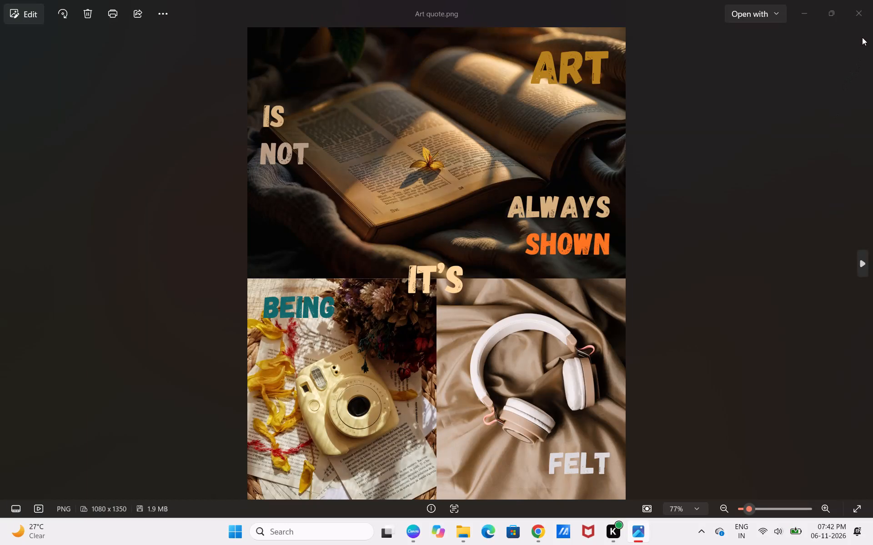
Close the Art quote preview, switch back to Canva, and open the blue and black Kolkata travel Instagram post from the recent designs.
{"action": "left_click", "coordinate": [863, 26]}
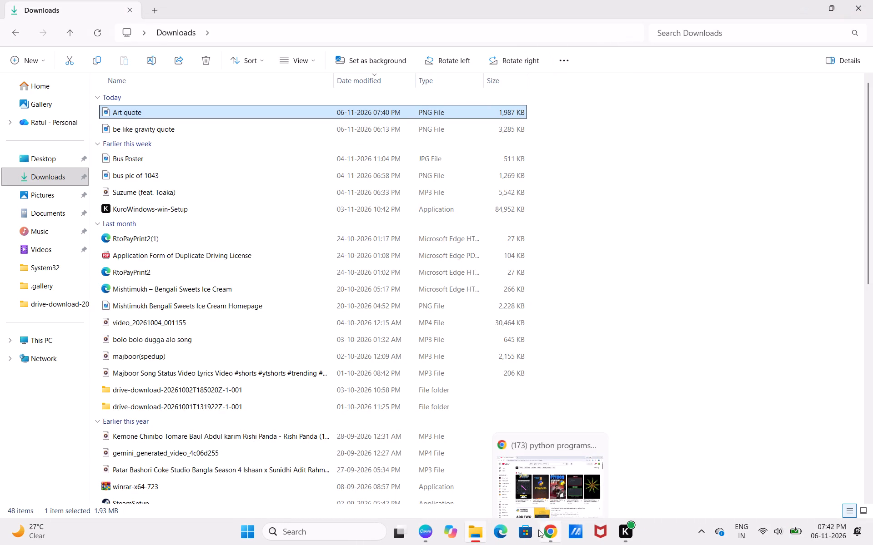
{"action": "left_click", "coordinate": [432, 534]}
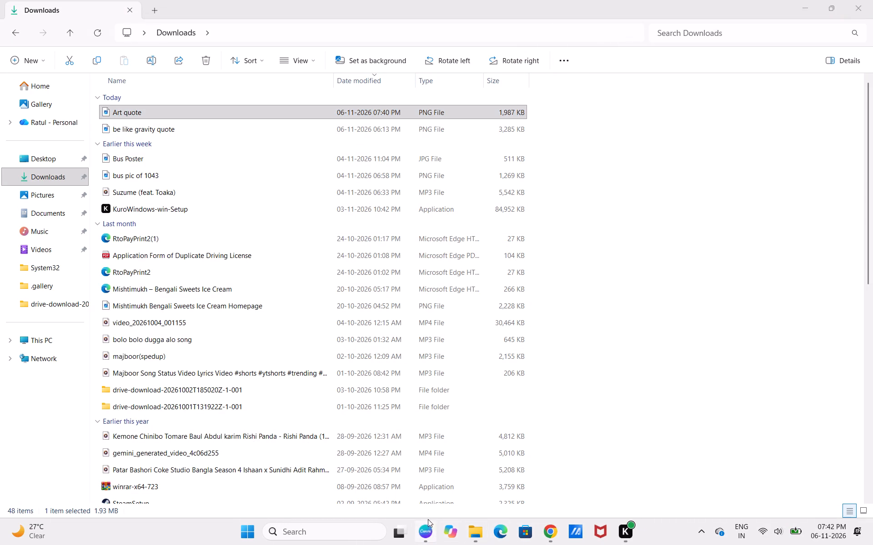
{"action": "left_click", "coordinate": [428, 531]}
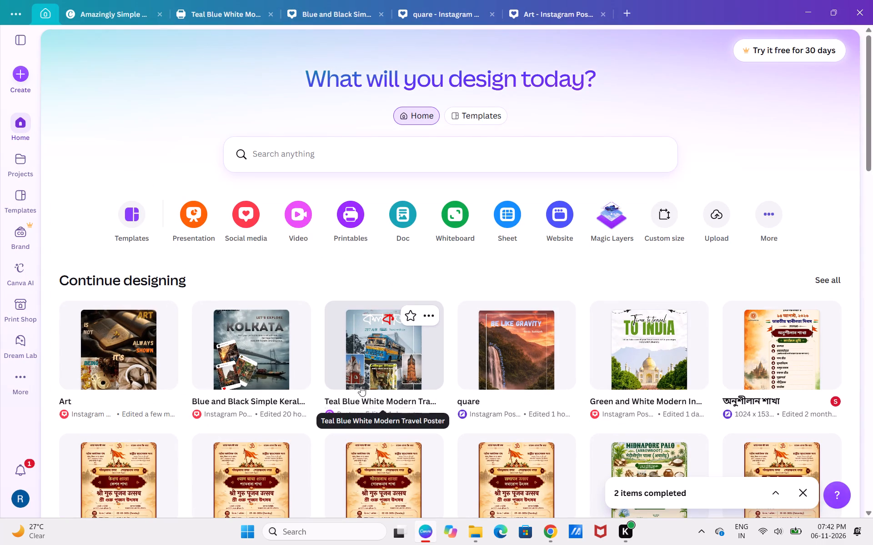
{"action": "left_click", "coordinate": [254, 334]}
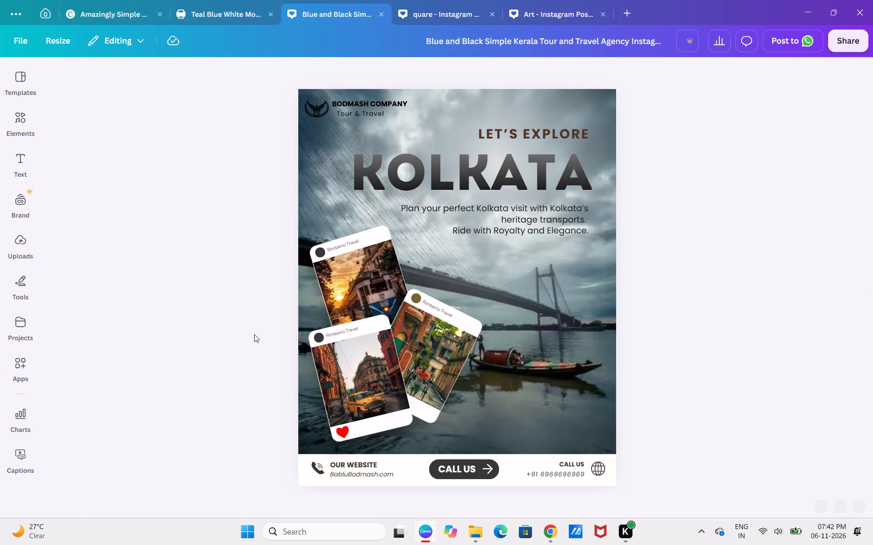